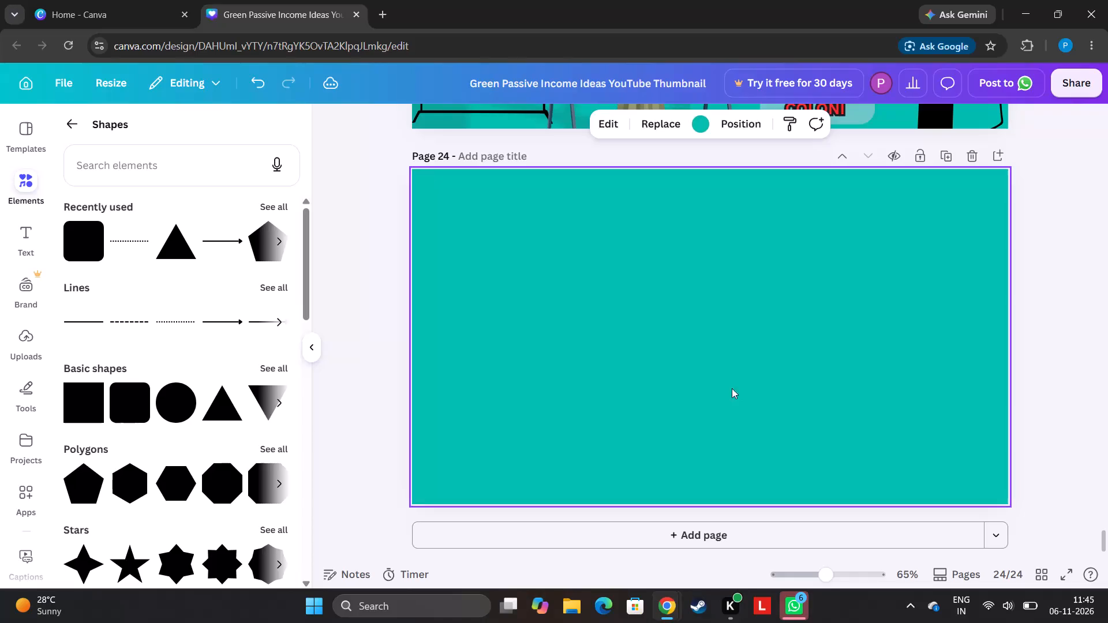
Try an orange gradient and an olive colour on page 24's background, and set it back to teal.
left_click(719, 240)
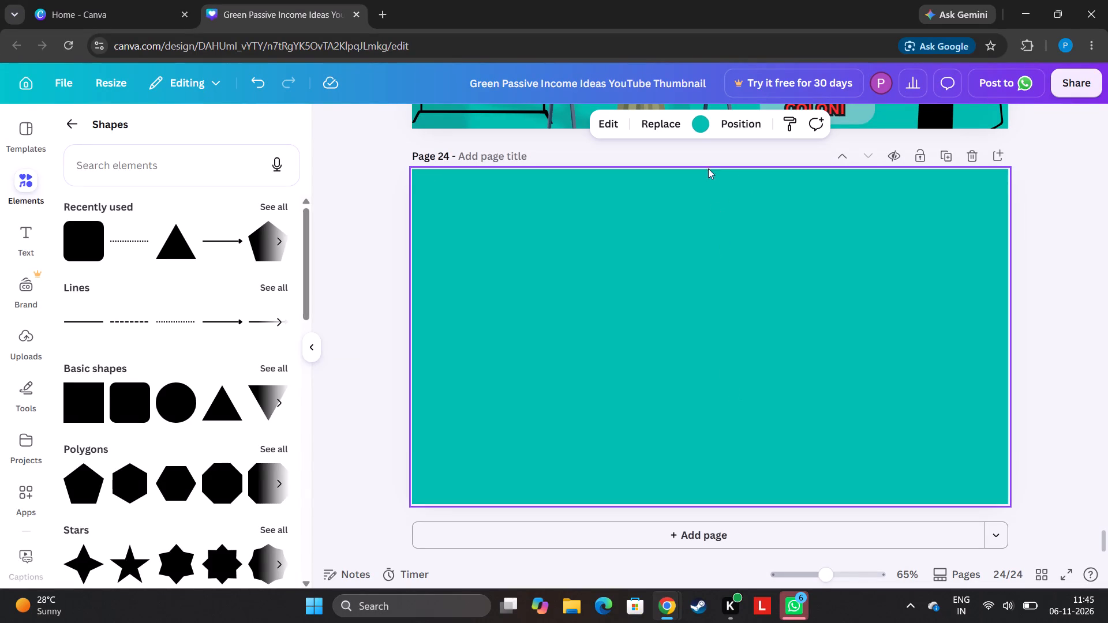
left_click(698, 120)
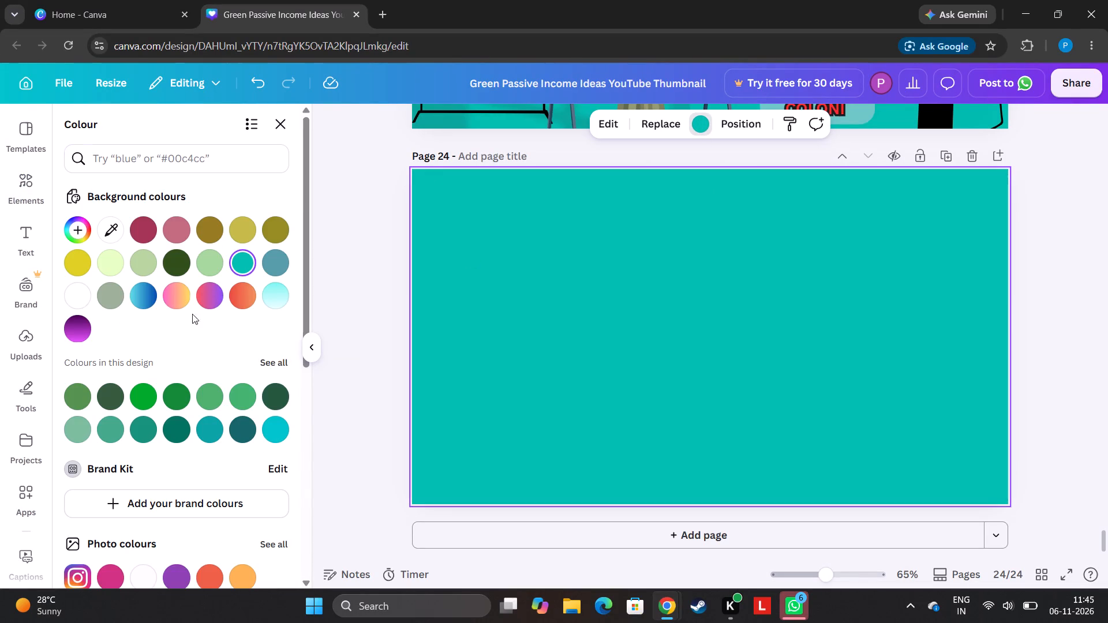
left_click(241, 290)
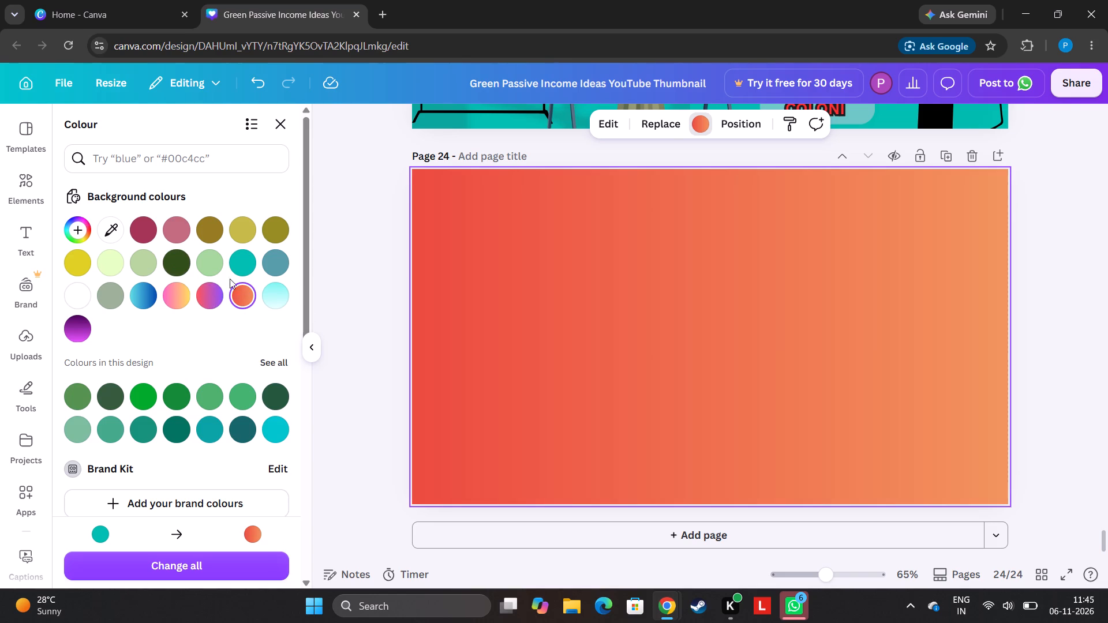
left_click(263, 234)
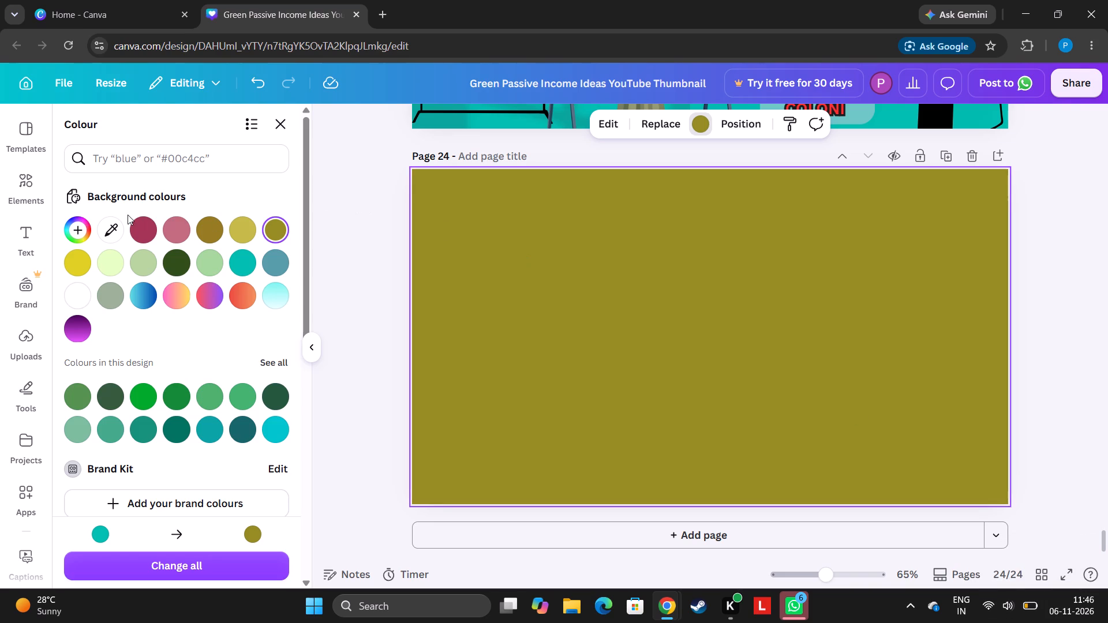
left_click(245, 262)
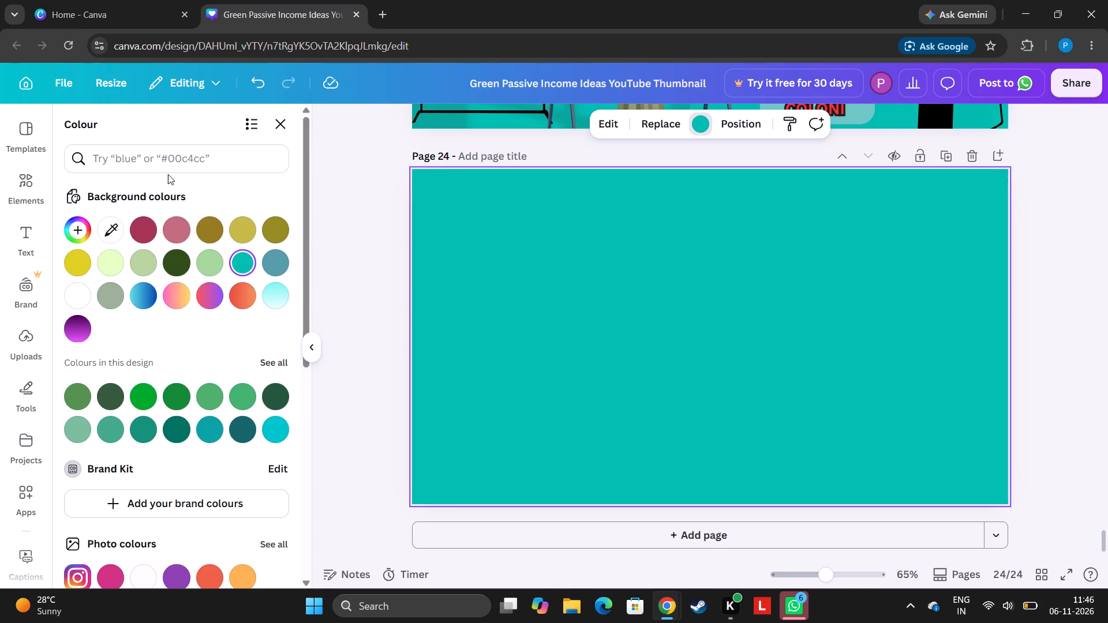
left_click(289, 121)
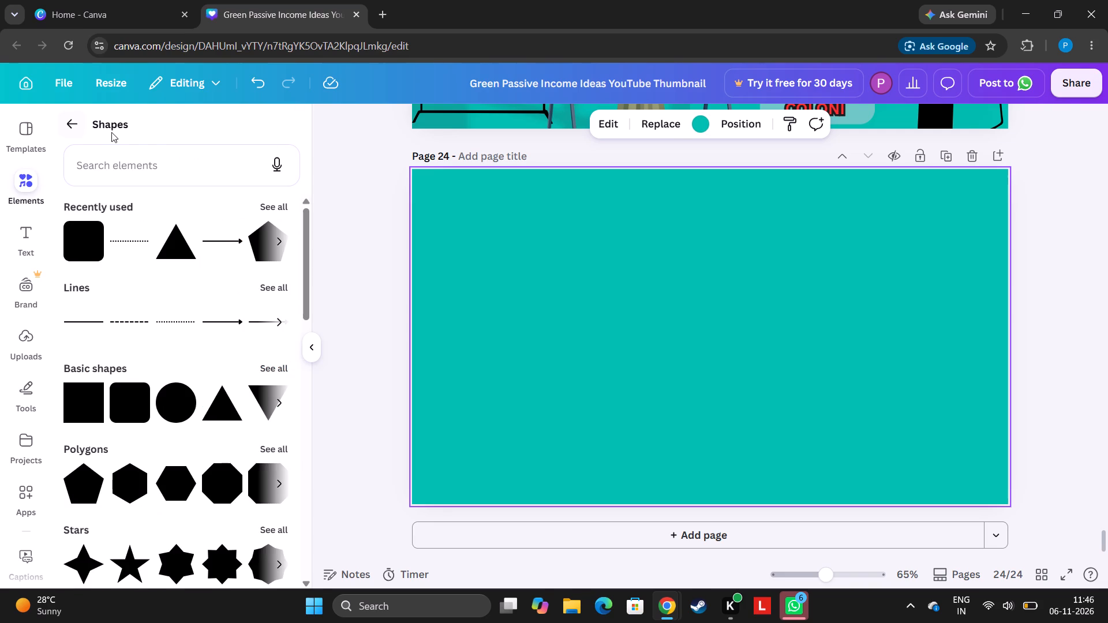
Add a heading to page 24 reading "algoritham getting dangers day by day".
left_click(73, 122)
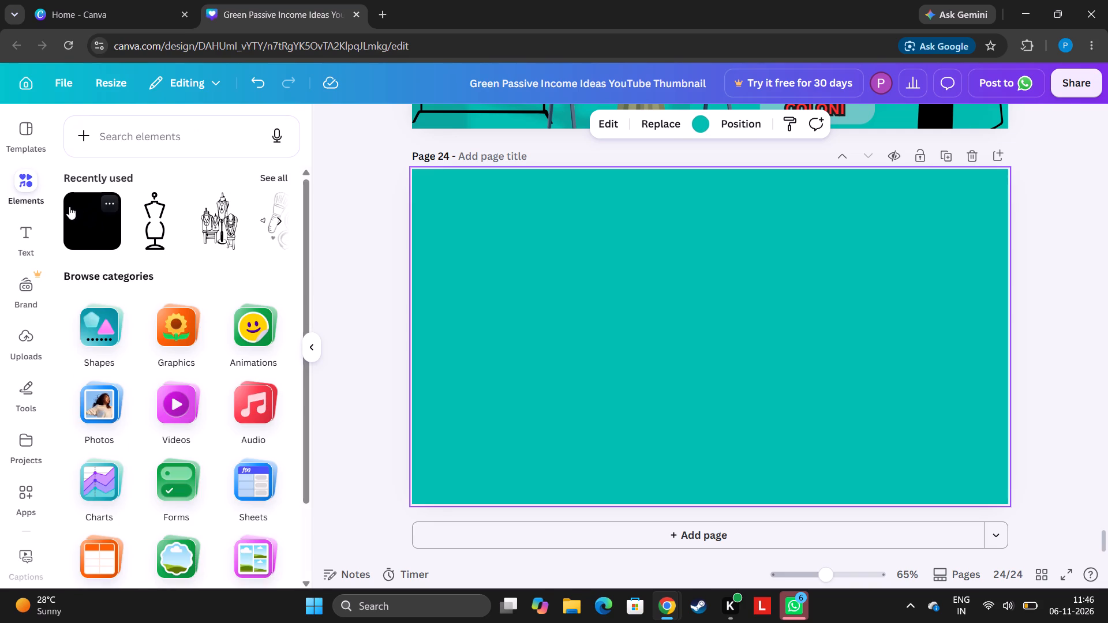
left_click(18, 232)
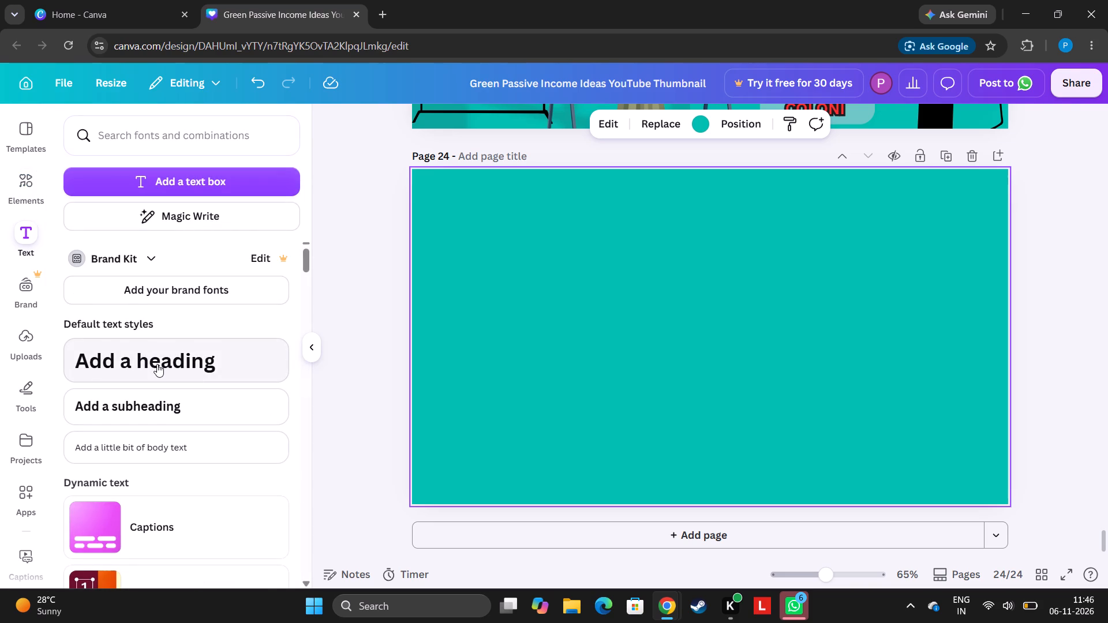
left_click(157, 364)
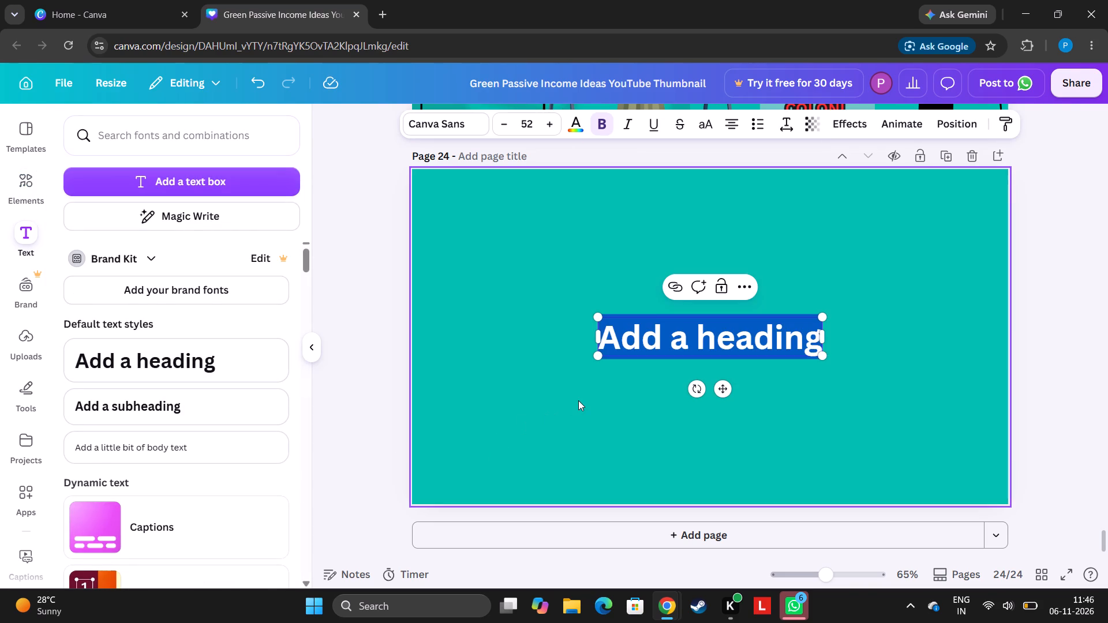
key("BackSpace")
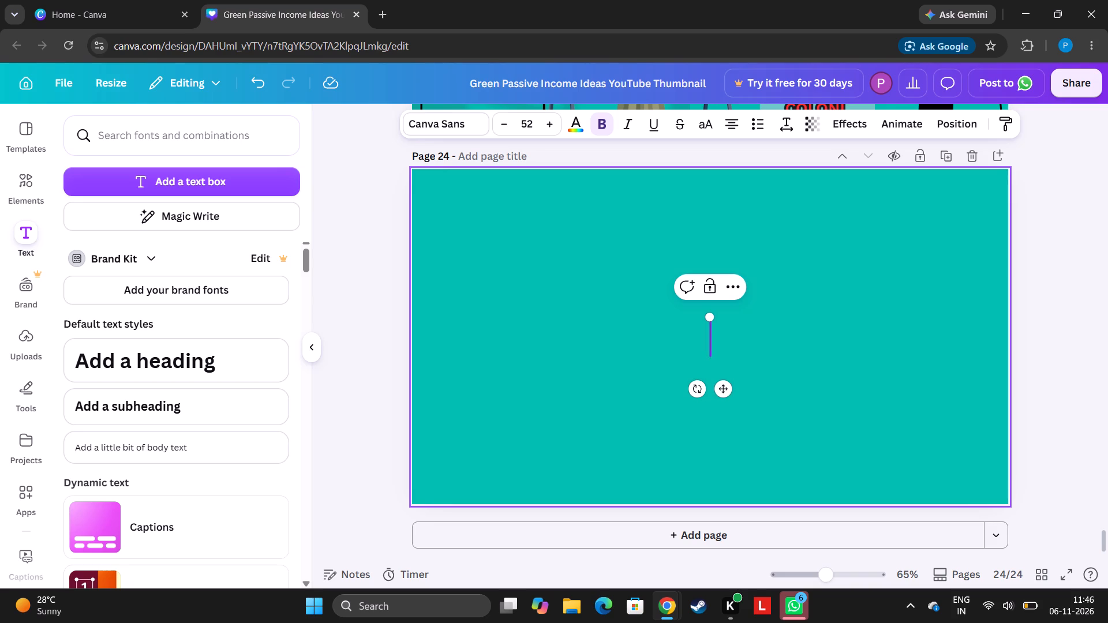
key("a")
key("l")
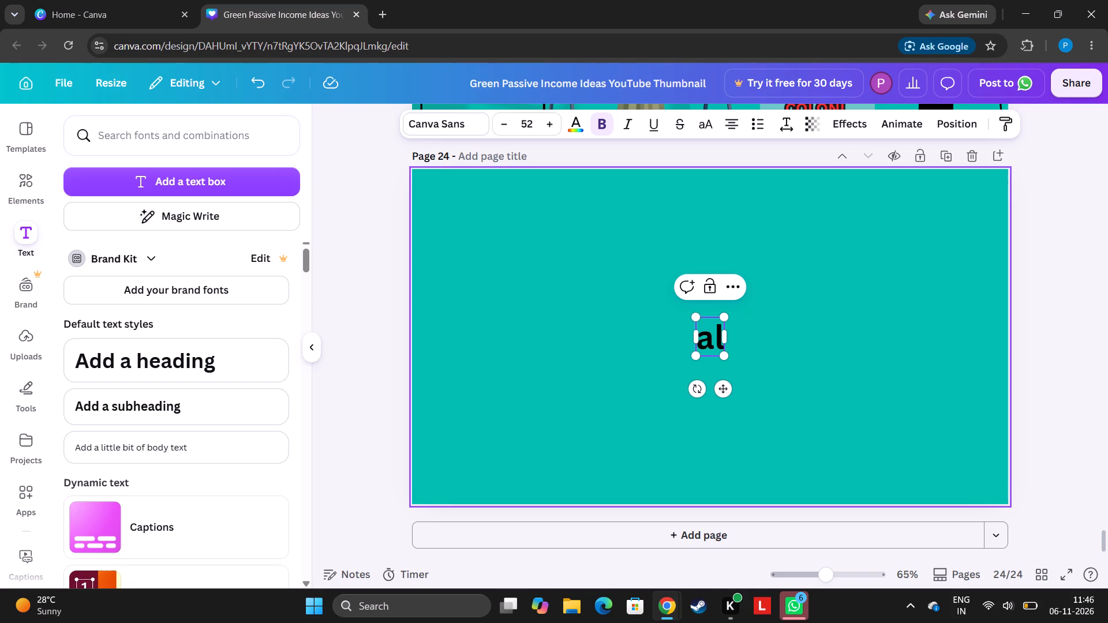
type("go")
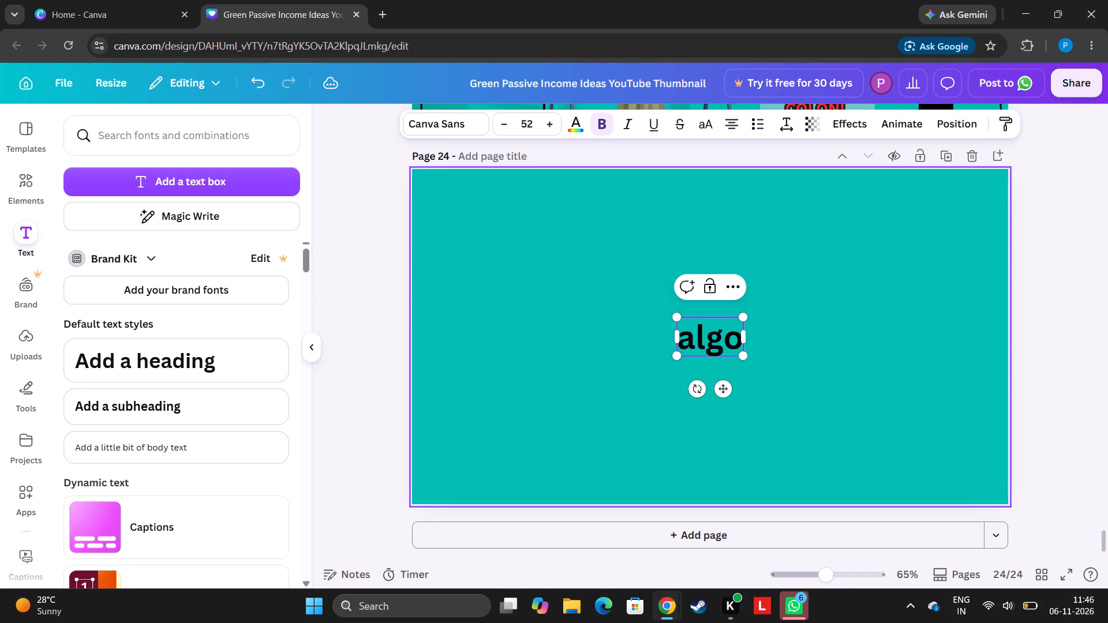
key("r")
type("itj")
key("BackSpace")
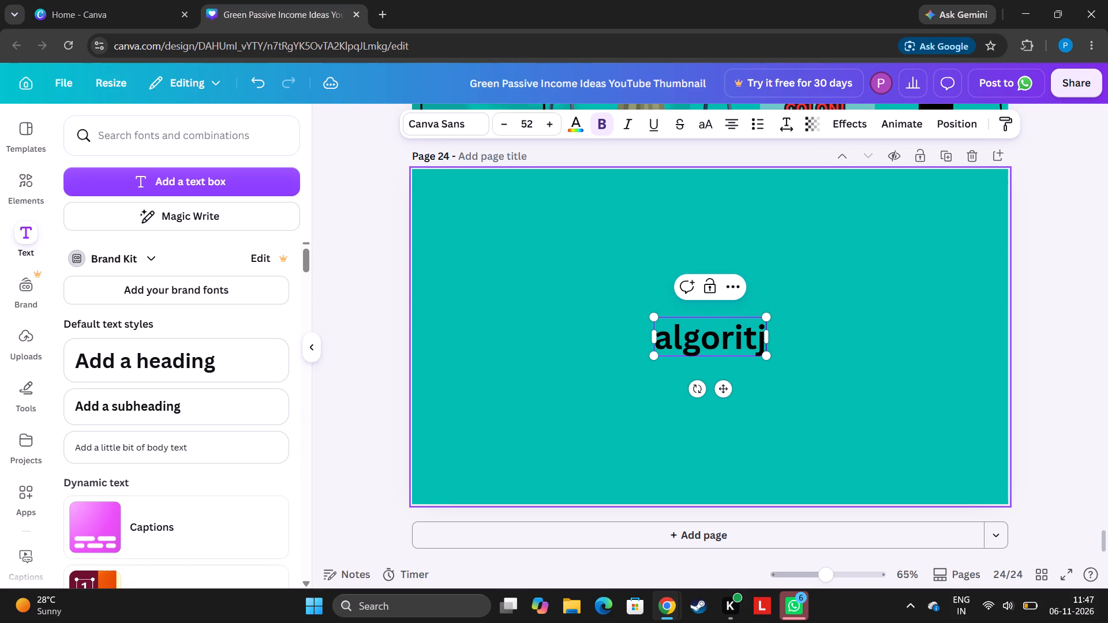
key("h")
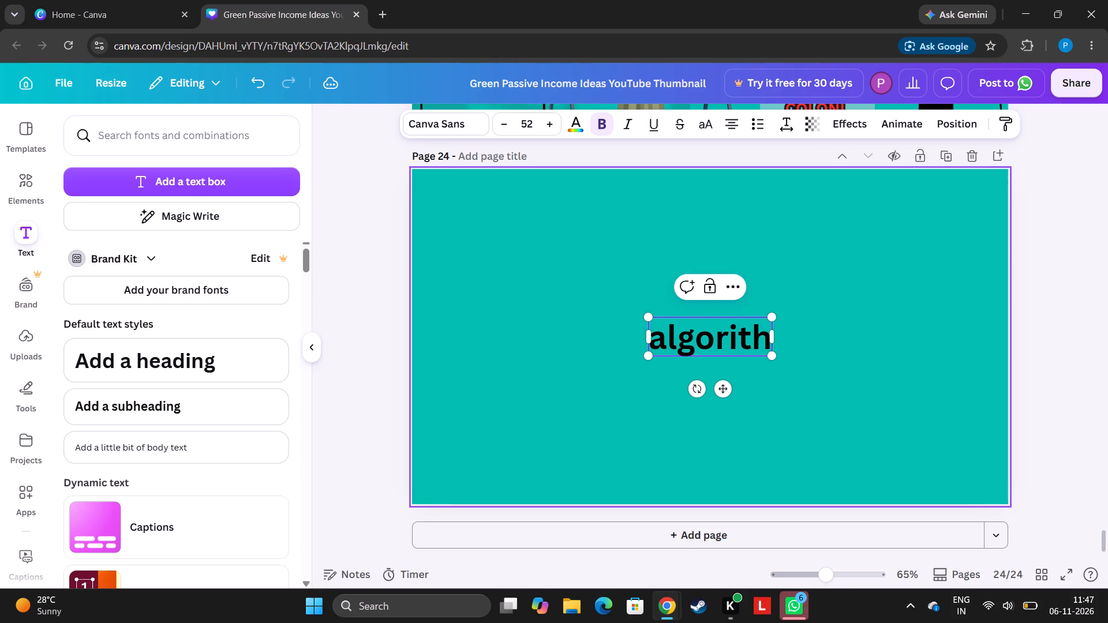
key("a")
type("m")
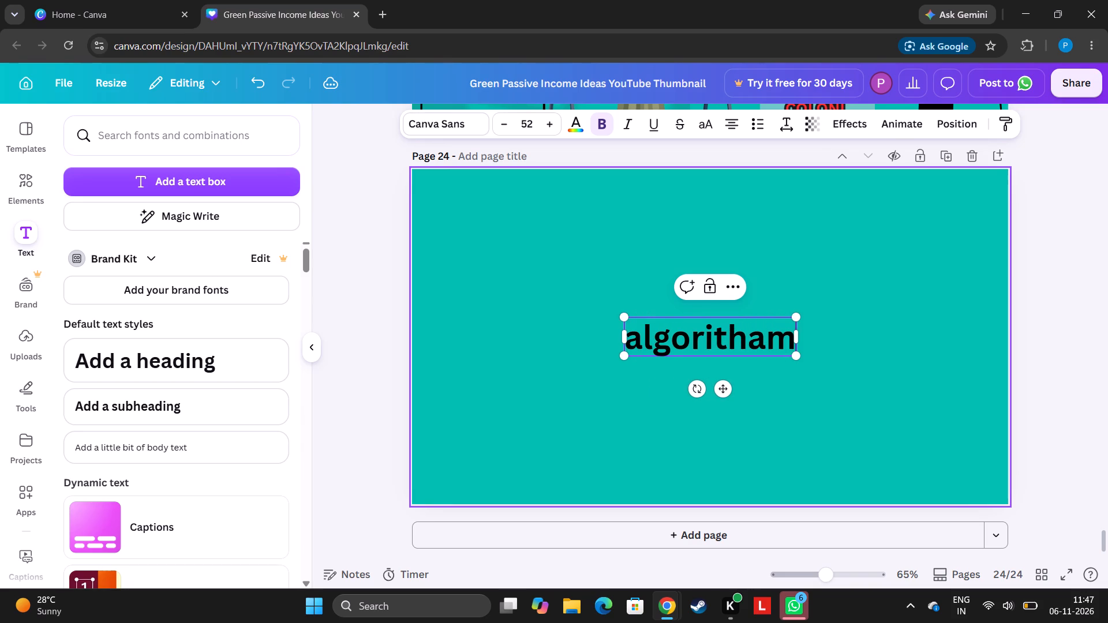
key("space")
type("ga")
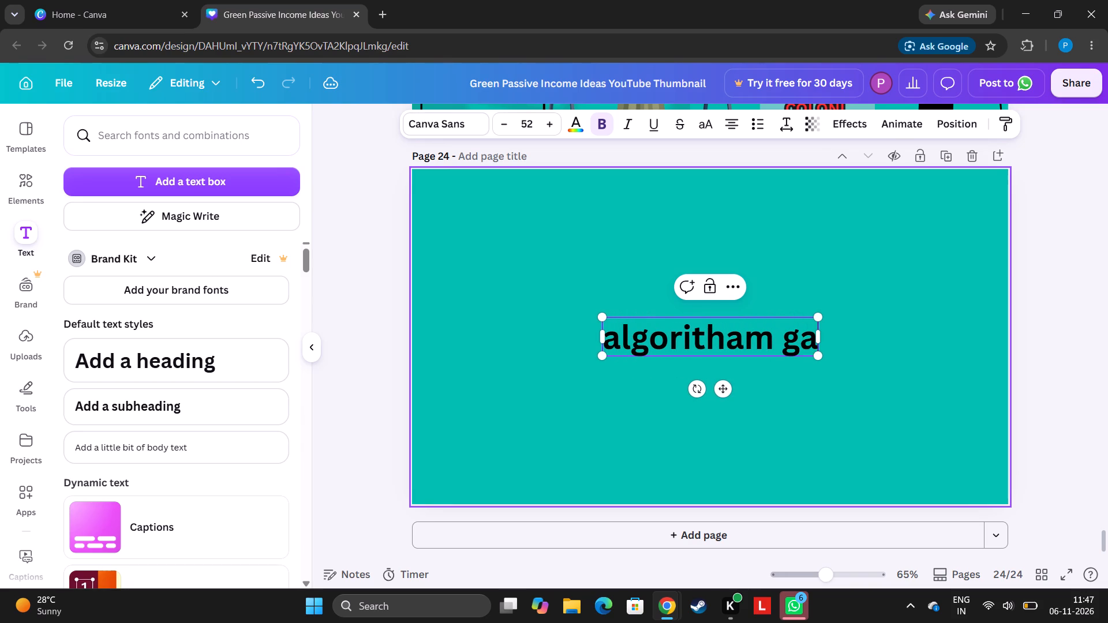
key("BackSpace")
type("eti")
type("ng")
key("space")
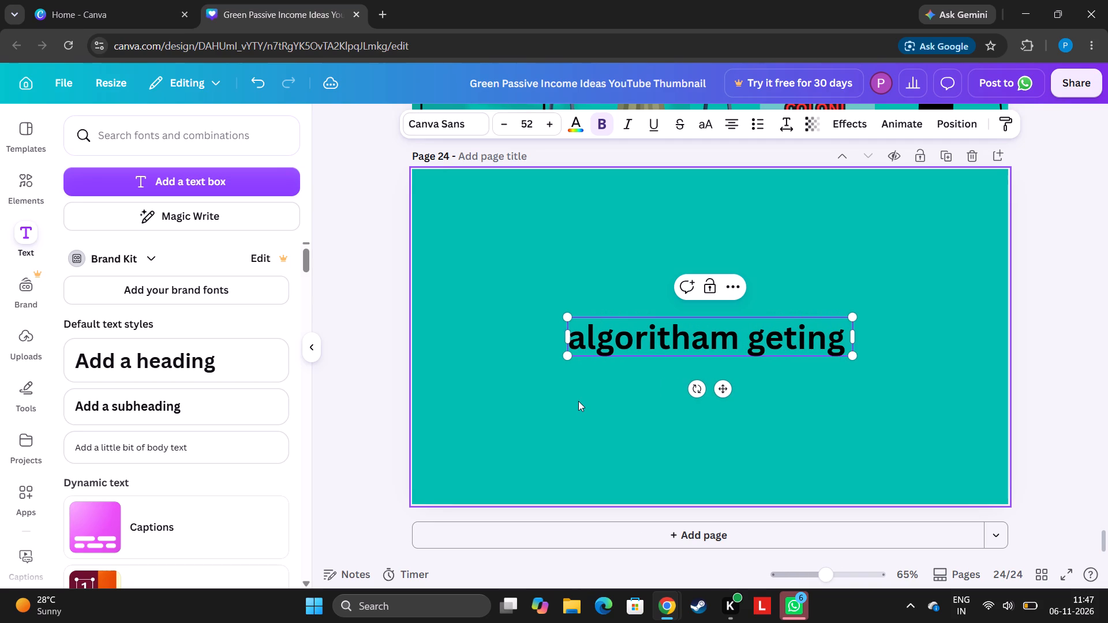
key("BackSpace")
key("BackSpace")
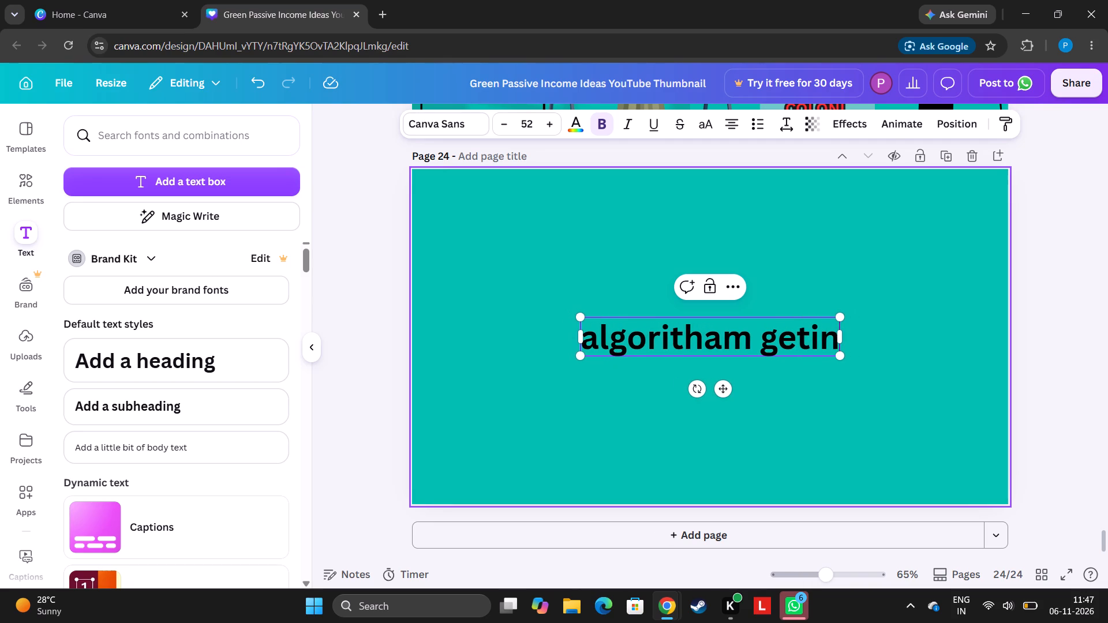
key("BackSpace")
key("BackSpace")
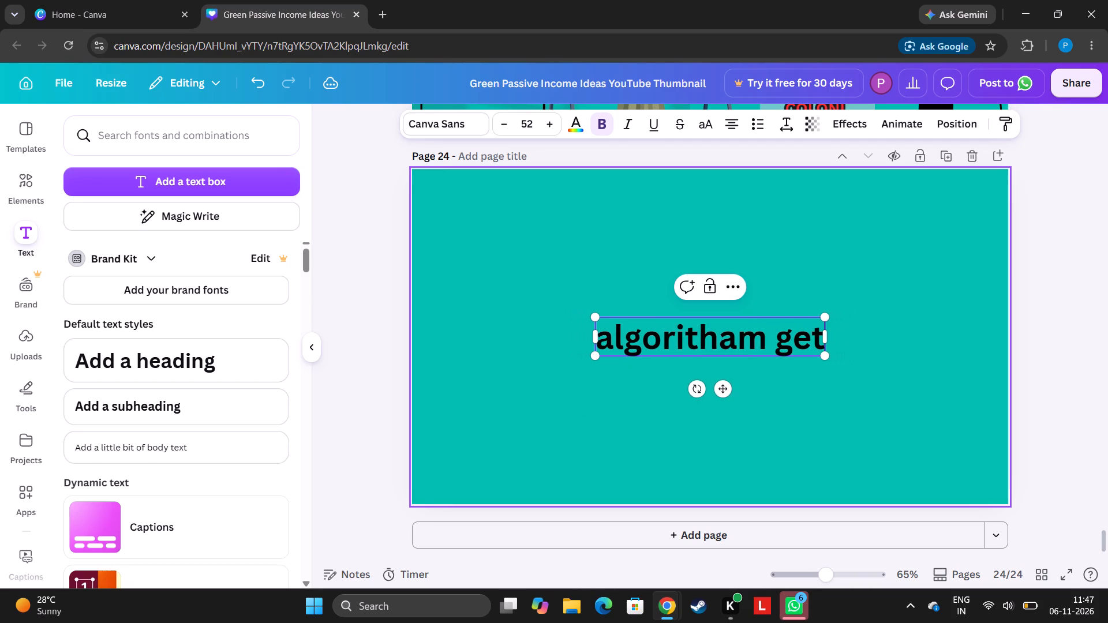
type("ting")
key("space")
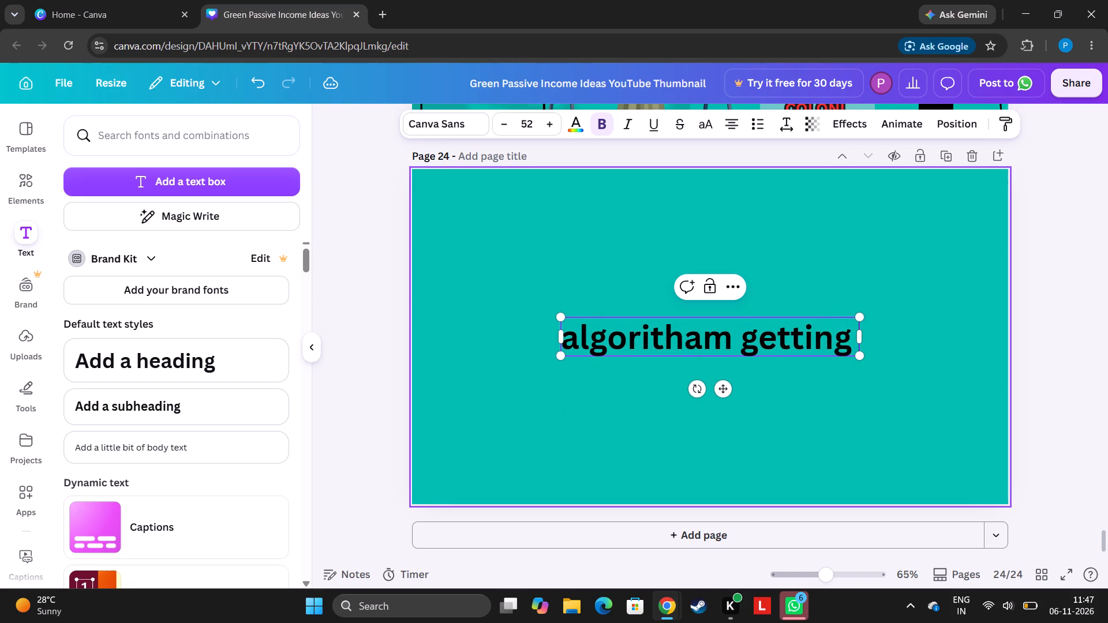
type("da")
key("n")
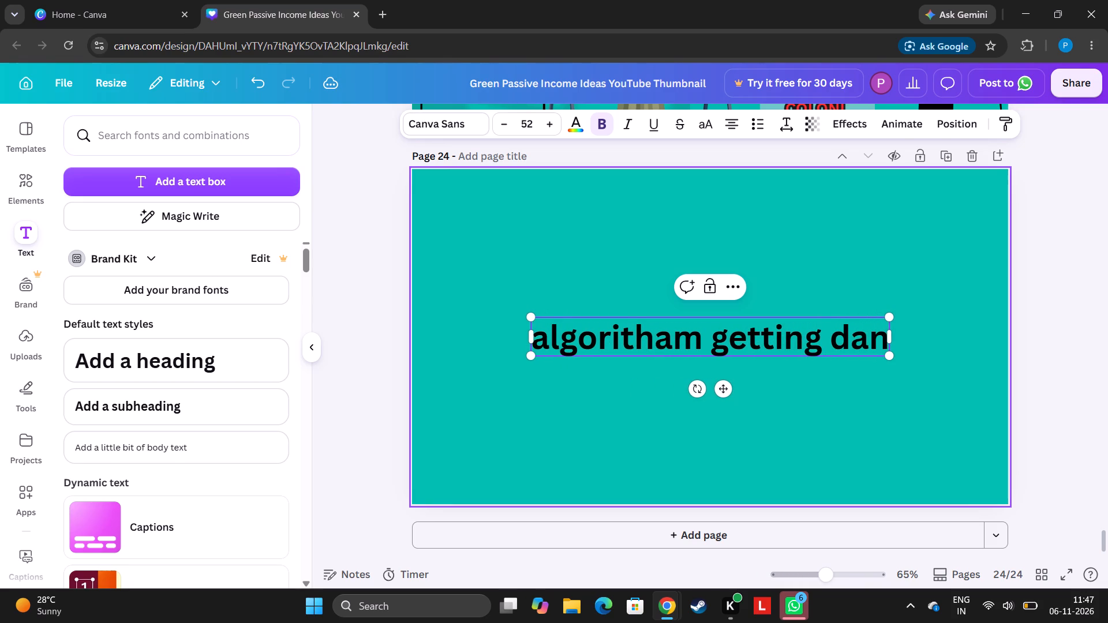
type("ger")
key("s")
key("space")
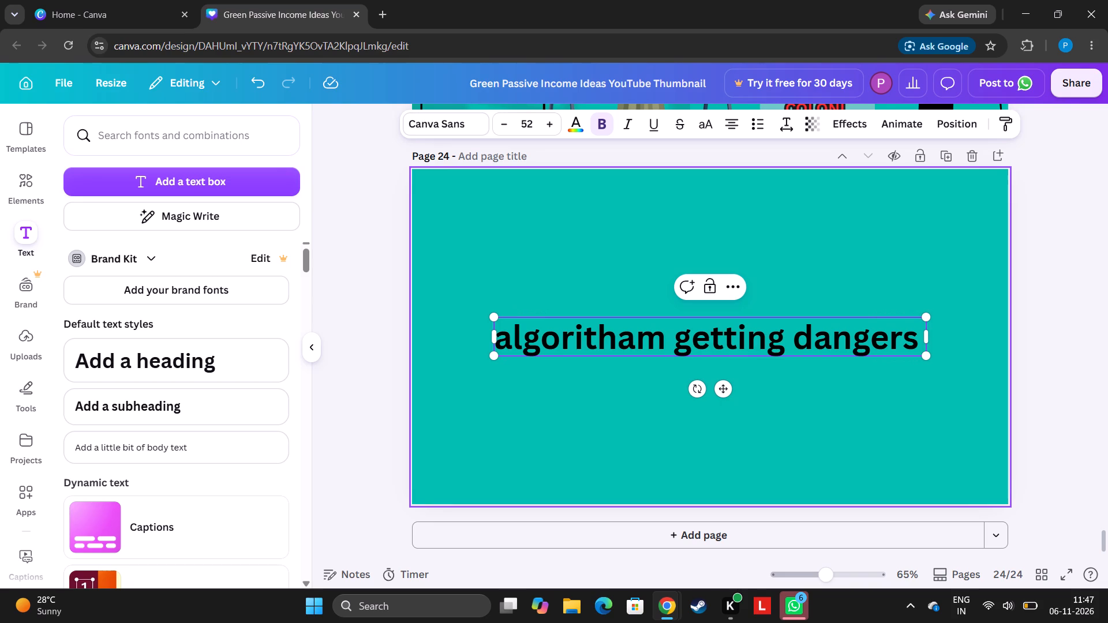
key("d")
key("a")
type("y by day")
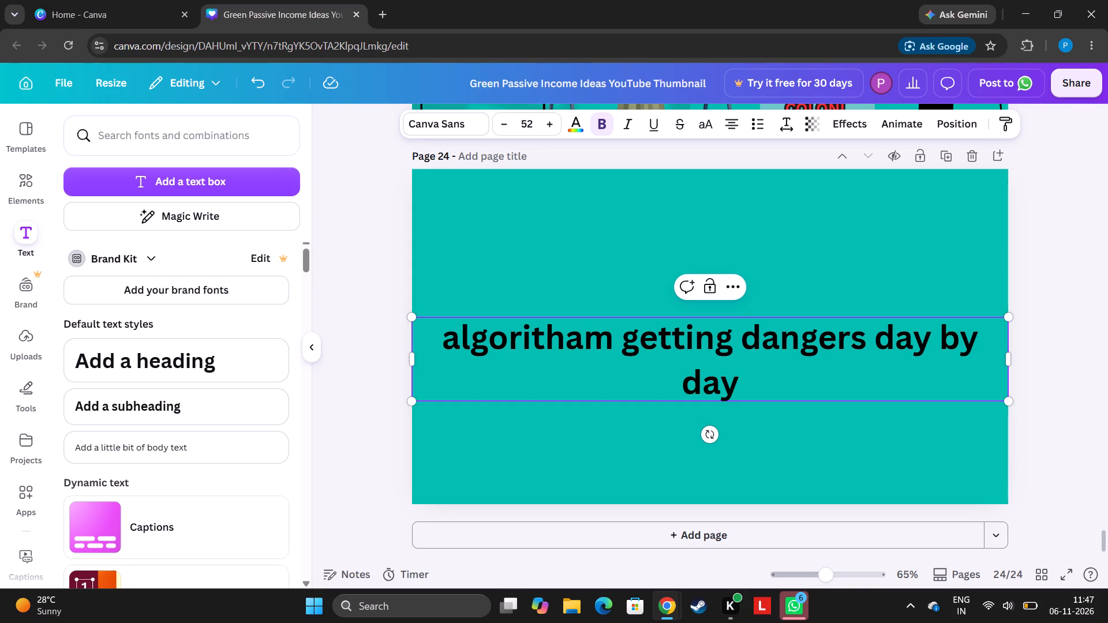
Insert the word "how" at the start of the heading.
left_click(431, 343)
type("how")
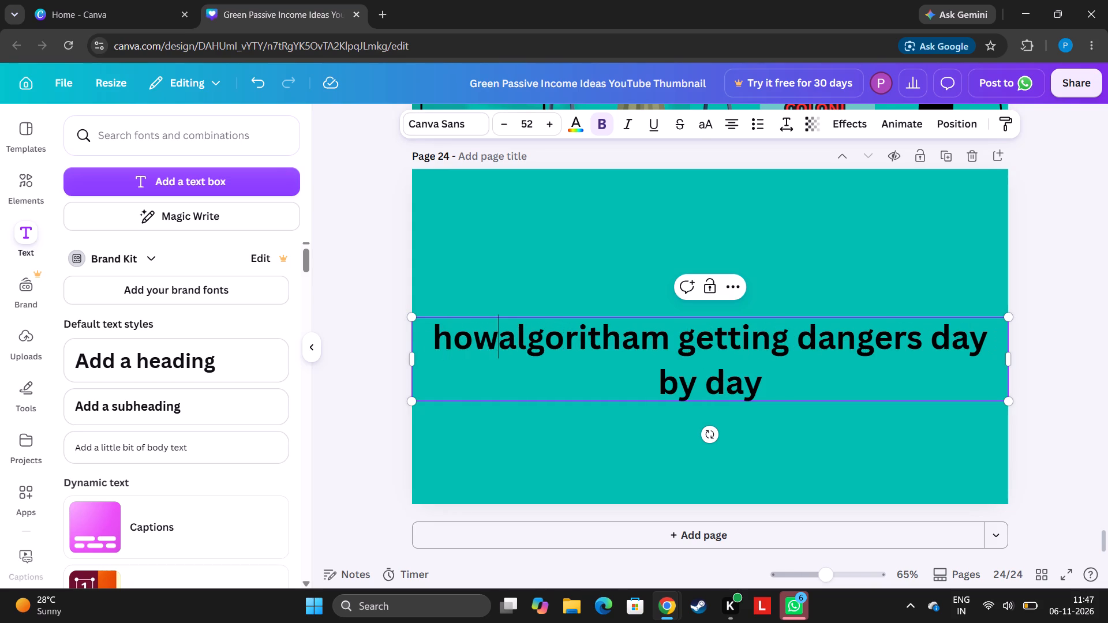
key("space")
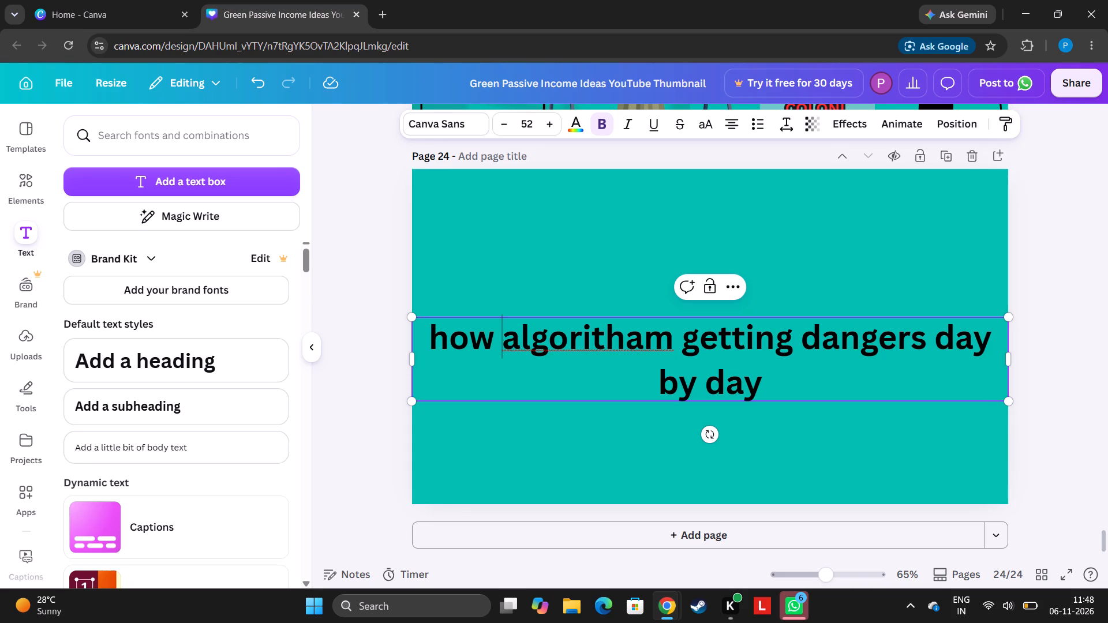
Place the heading in the right half of the page near the top and narrow it to about 391 wide, wrapped over five lines.
left_click_drag(1013, 359, 766, 395)
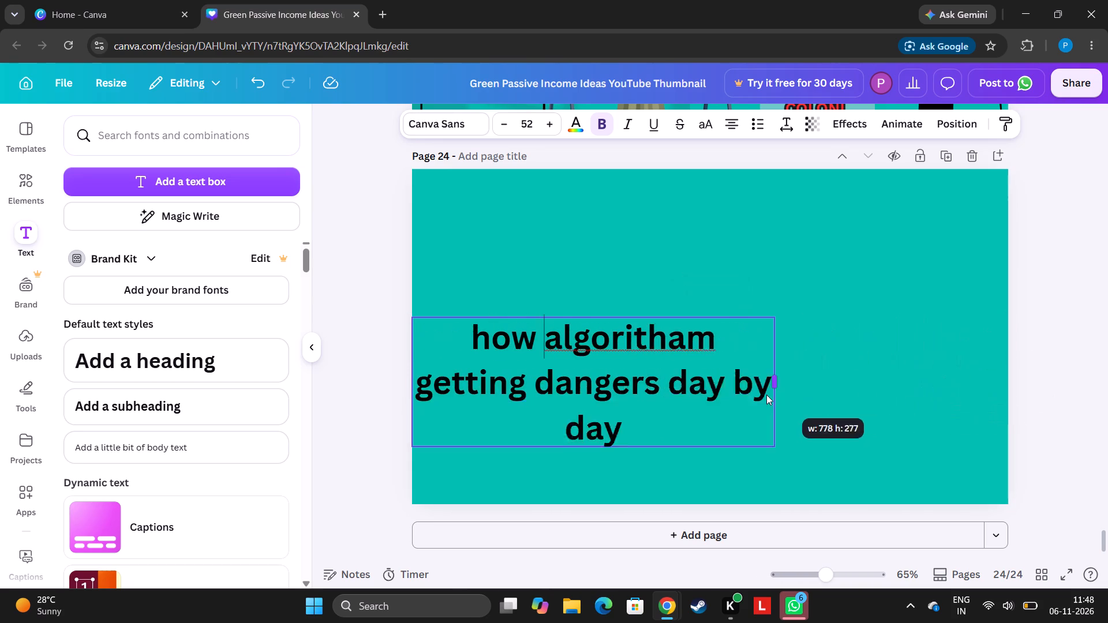
left_click_drag(766, 395, 715, 407)
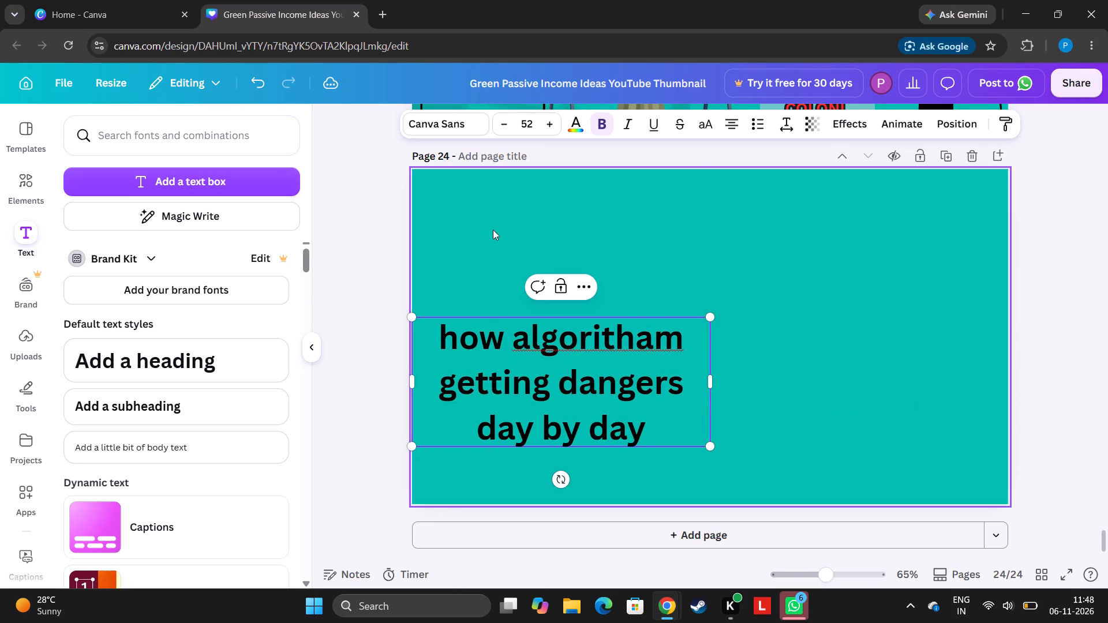
left_click(372, 153)
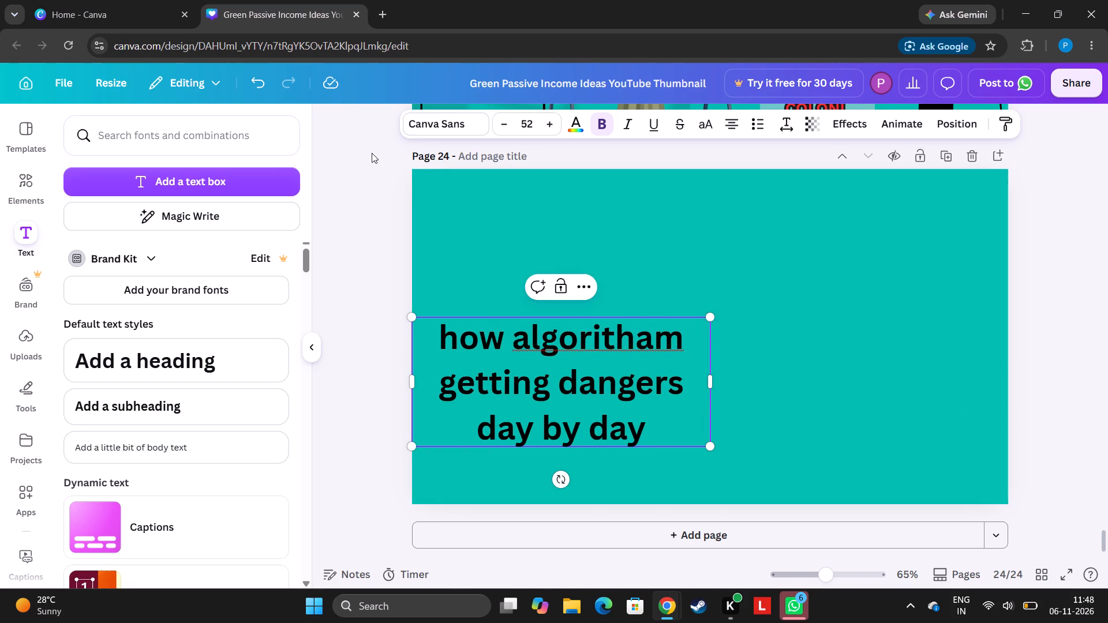
left_click(543, 459)
left_click_drag(544, 412, 787, 290)
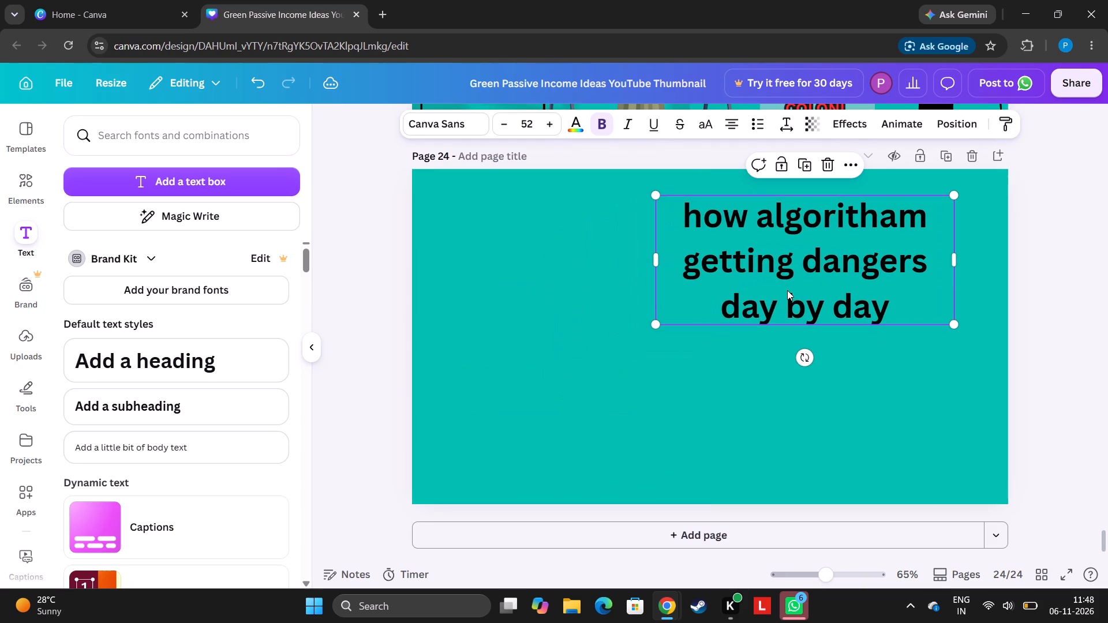
left_click_drag(954, 254, 839, 288)
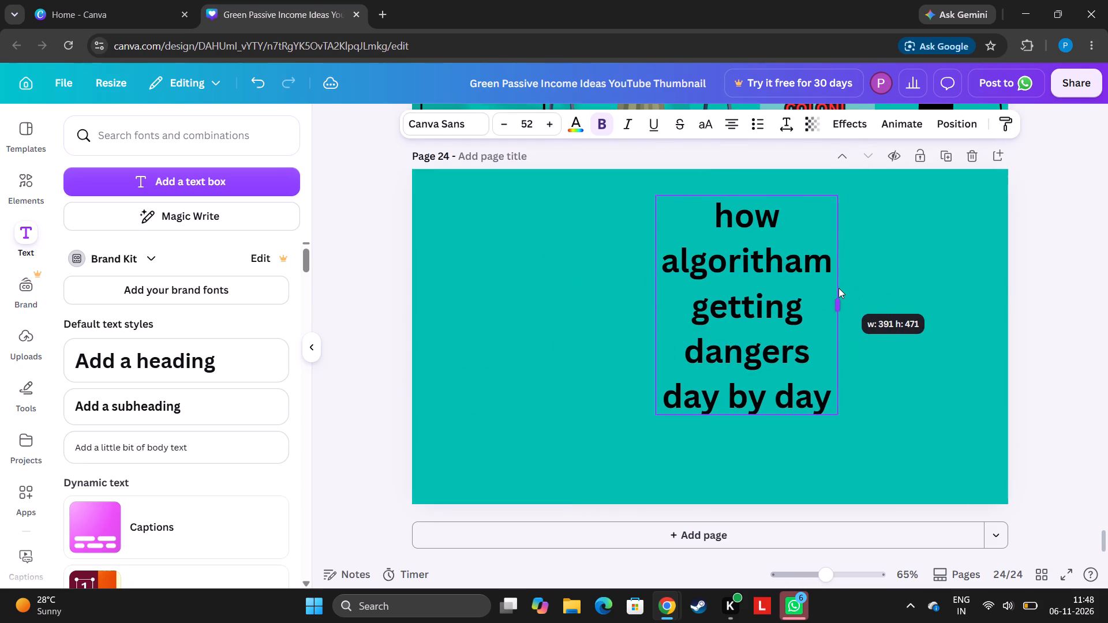
left_click_drag(839, 288, 837, 290)
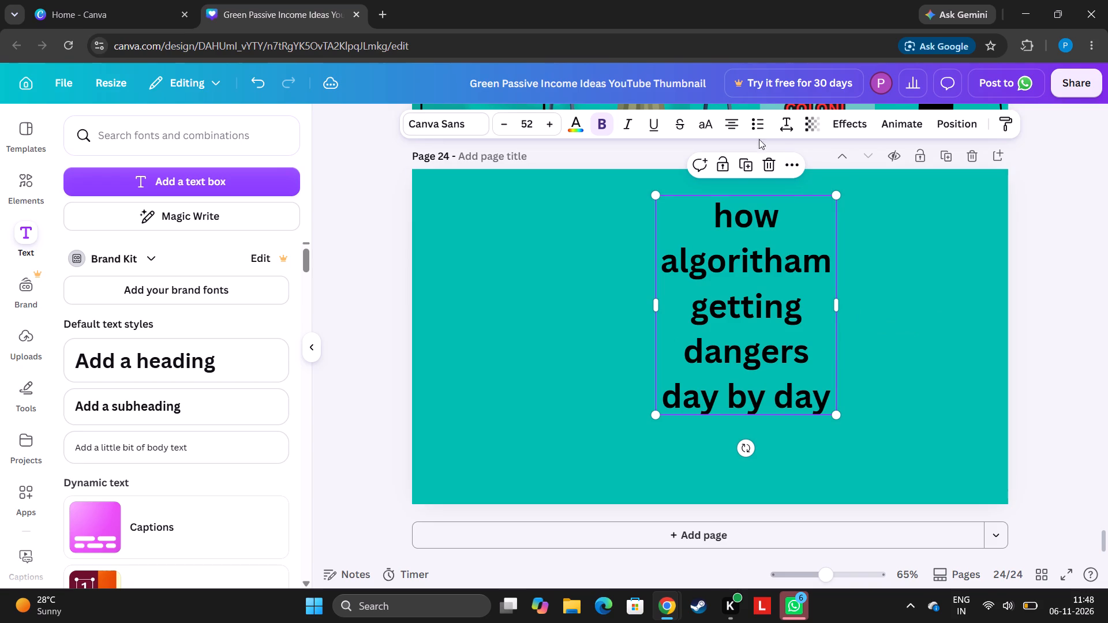
Switch the heading to uppercase and widen its text box so that ALGORITHAM fits on one line.
left_click(702, 115)
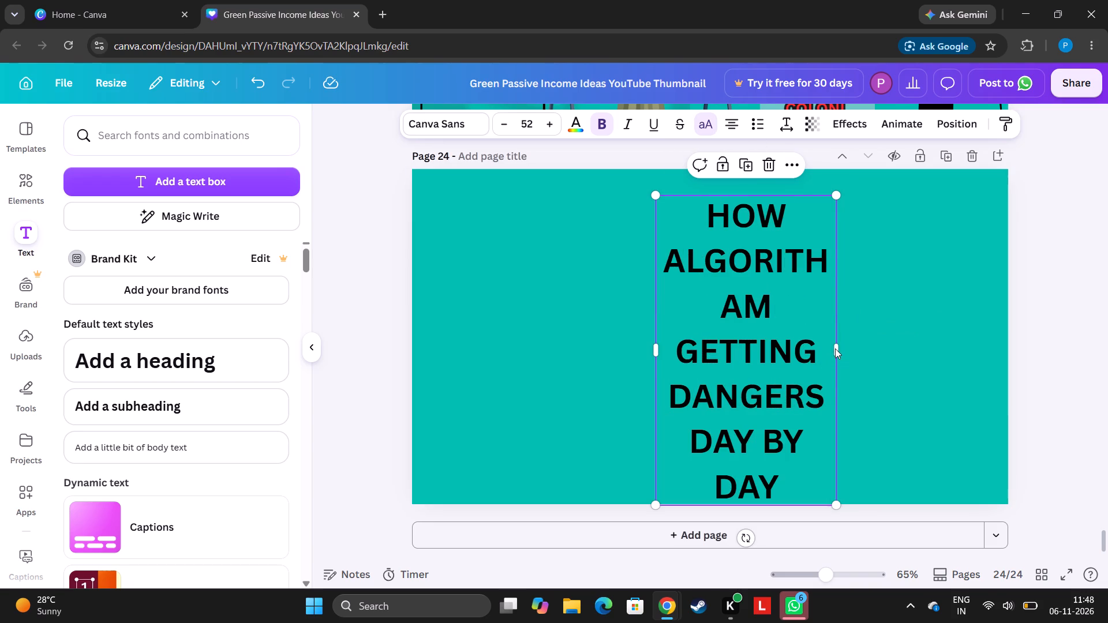
left_click_drag(837, 356, 872, 352)
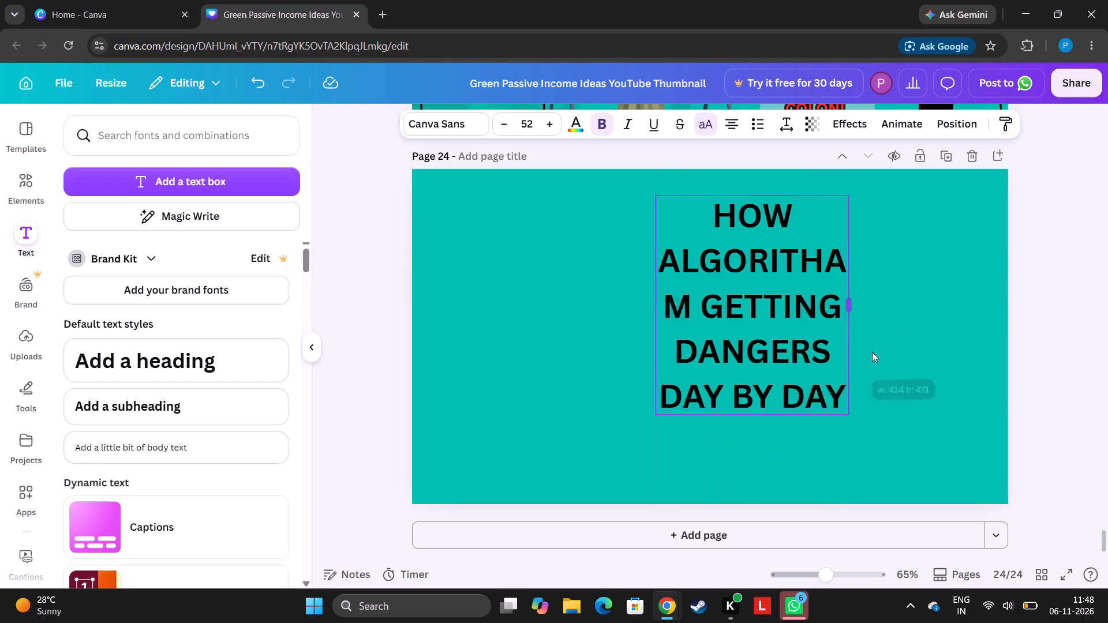
left_click_drag(872, 352, 897, 348)
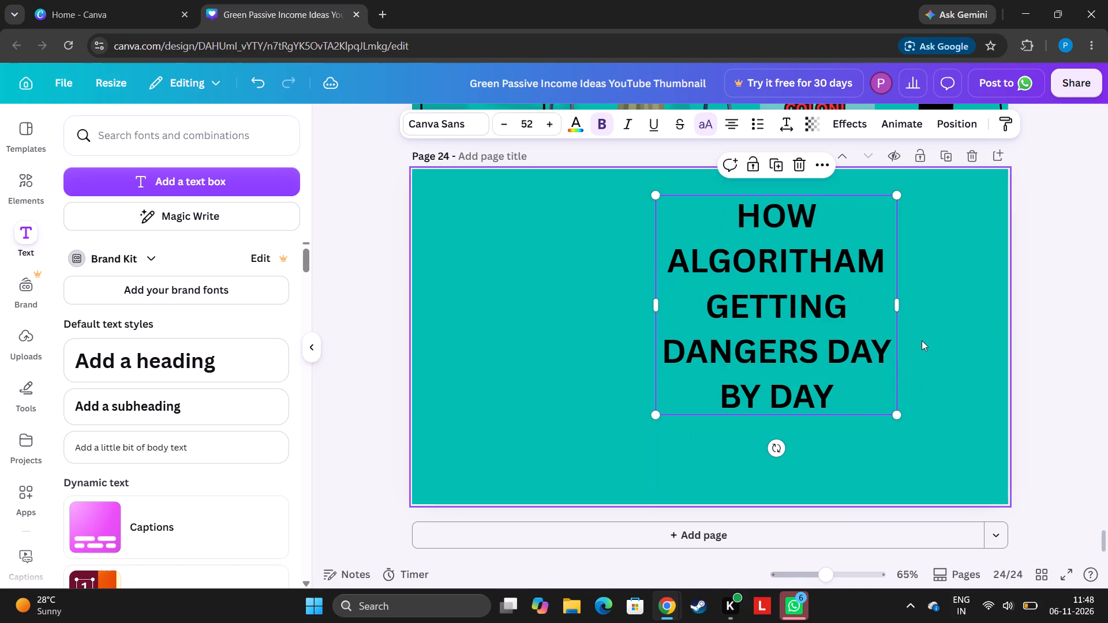
Narrow the heading's text box until it just fits ALGORITHAM on one line, with DAY BY DAY together on the last line.
left_click(895, 311)
left_click_drag(900, 310, 859, 322)
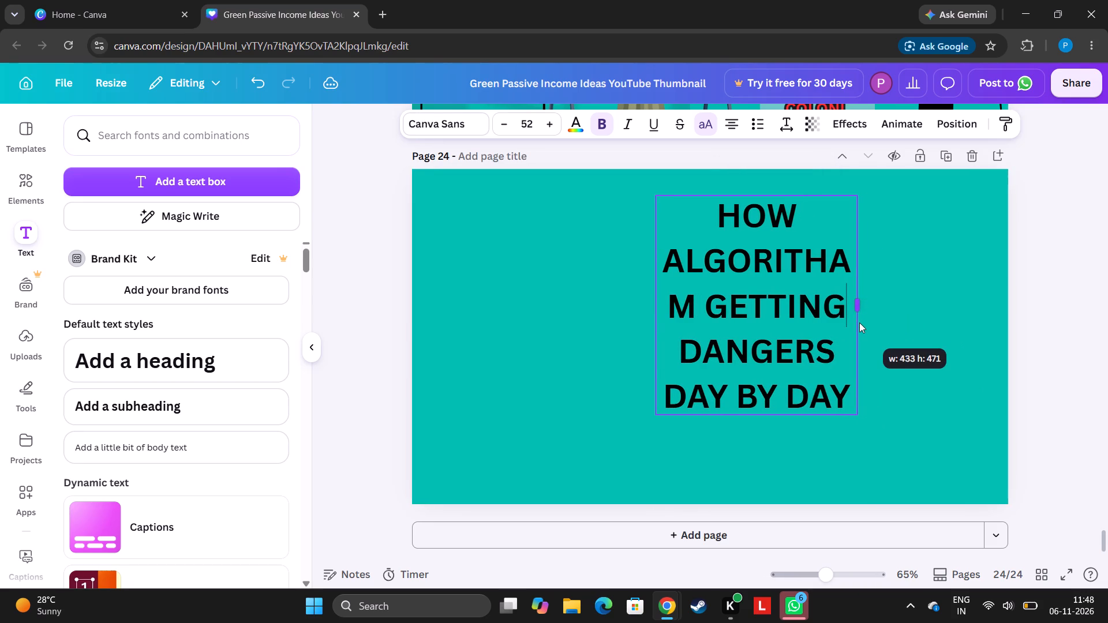
left_click_drag(859, 322, 841, 331)
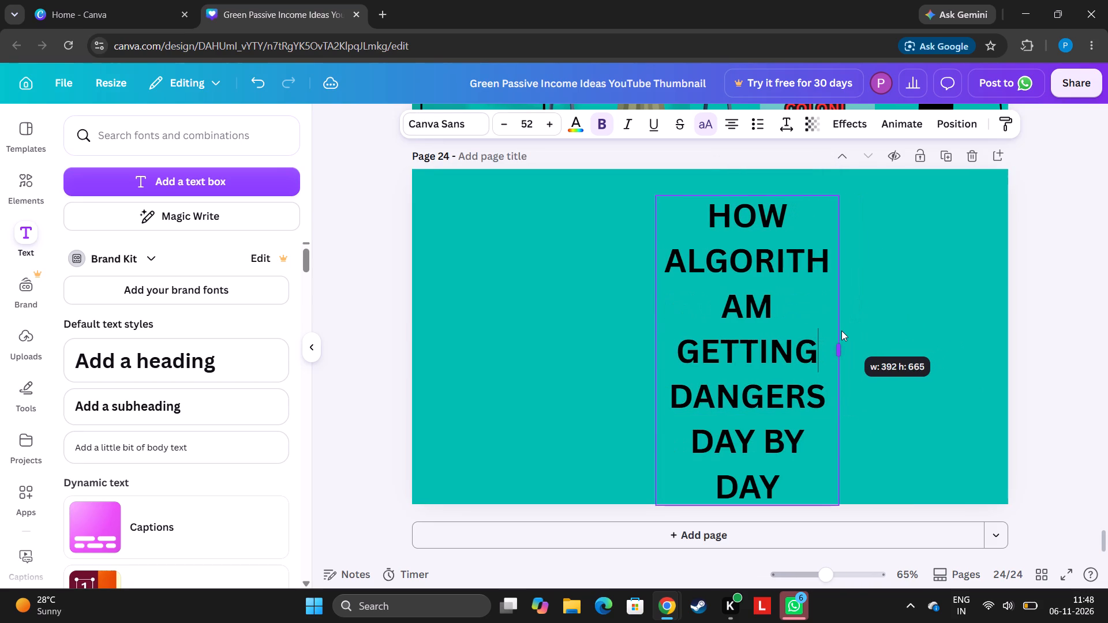
left_click_drag(841, 331, 870, 335)
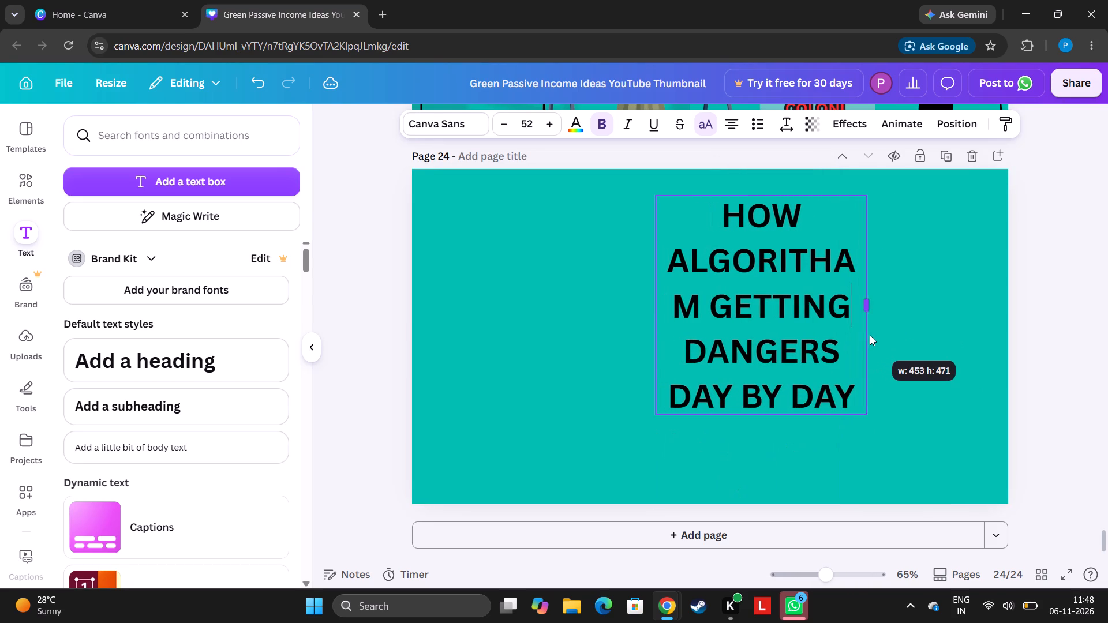
left_click_drag(870, 335, 878, 339)
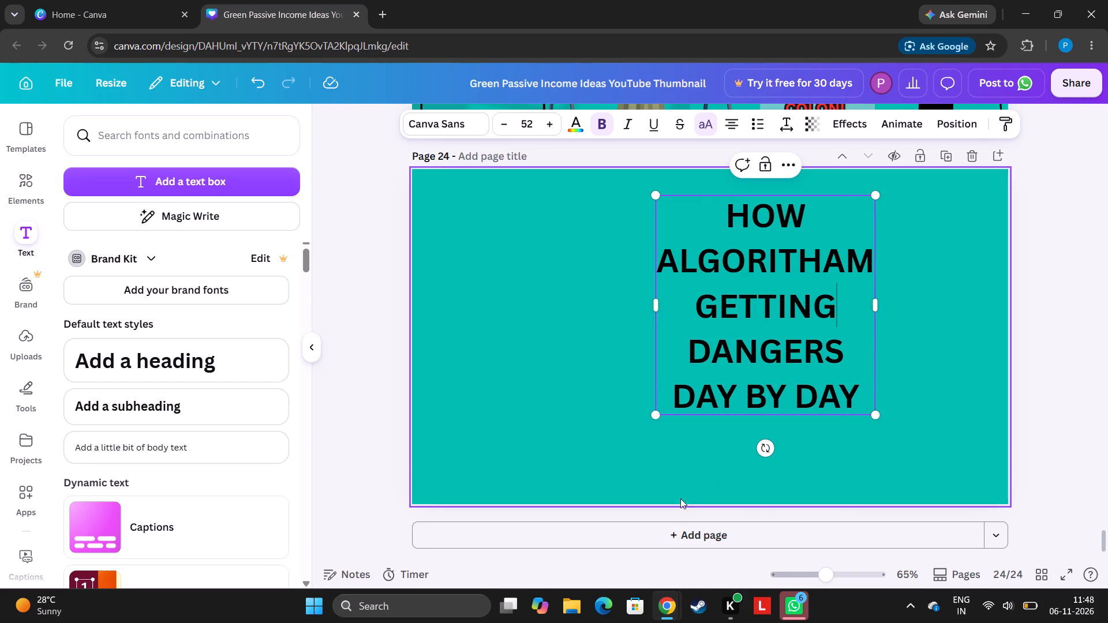
left_click(1064, 479)
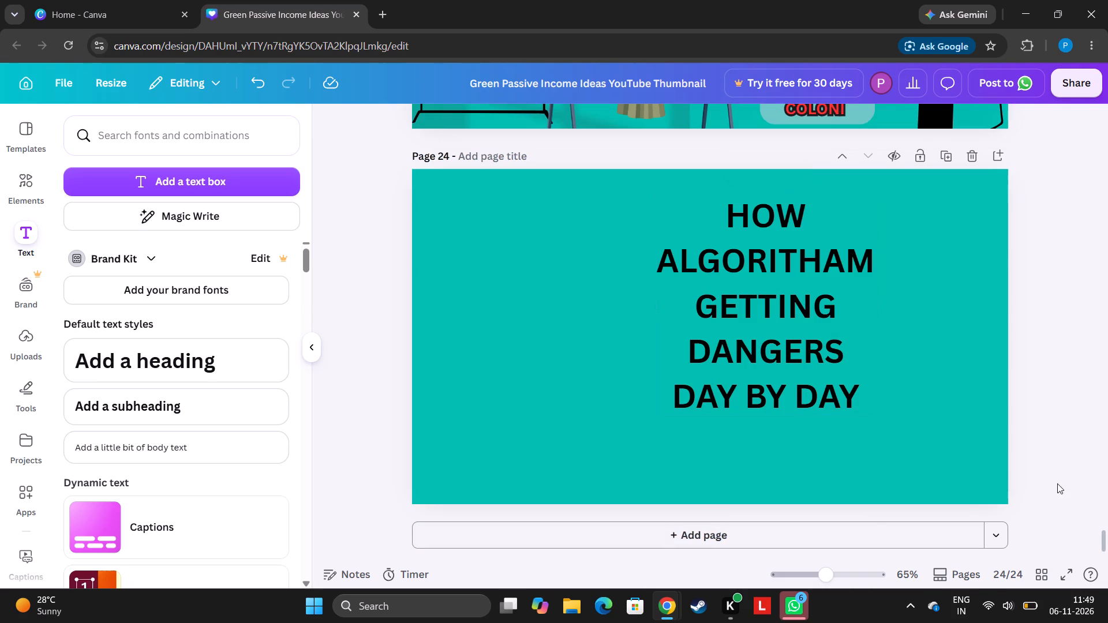
Move the heading close to the page's right edge and enlarge it to about 587 by 587, at font size 64.8.
left_click_drag(743, 369, 776, 366)
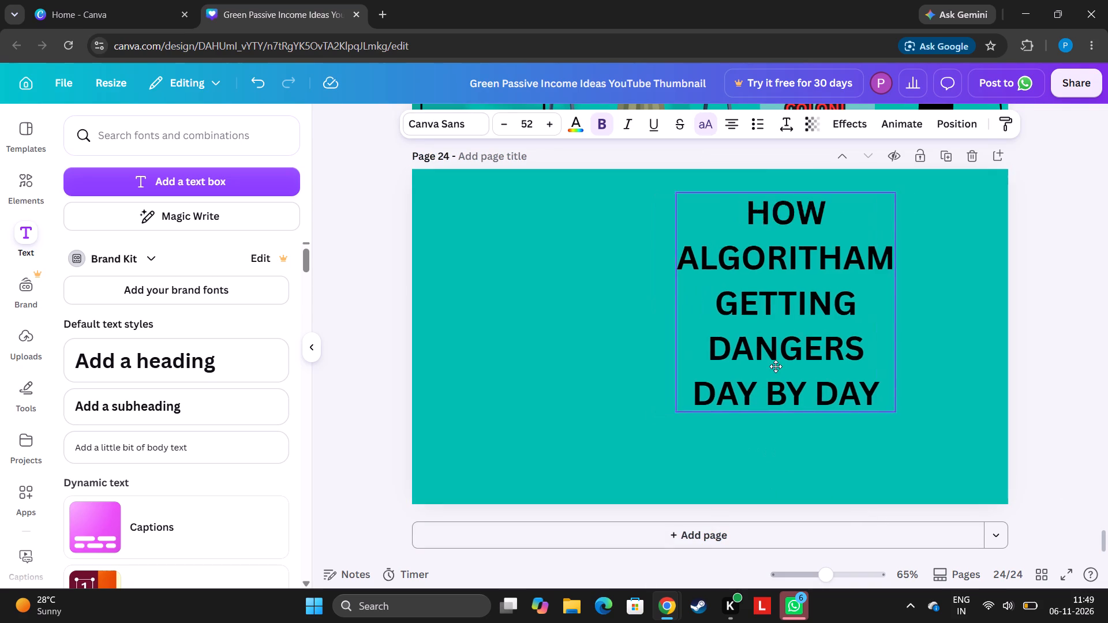
left_click_drag(776, 366, 852, 370)
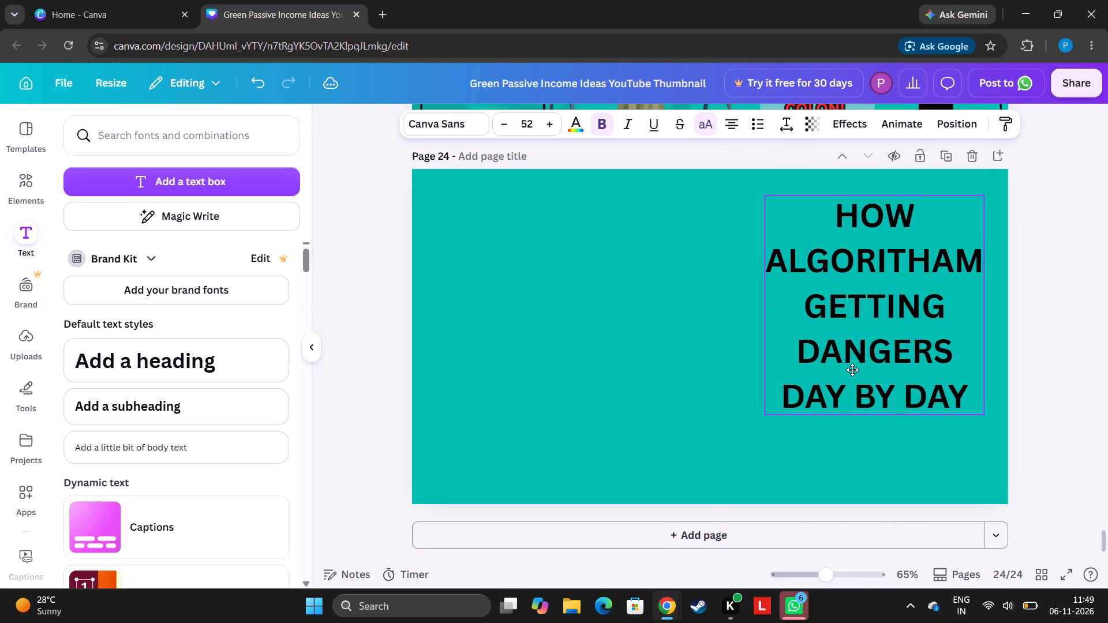
left_click_drag(852, 370, 851, 373)
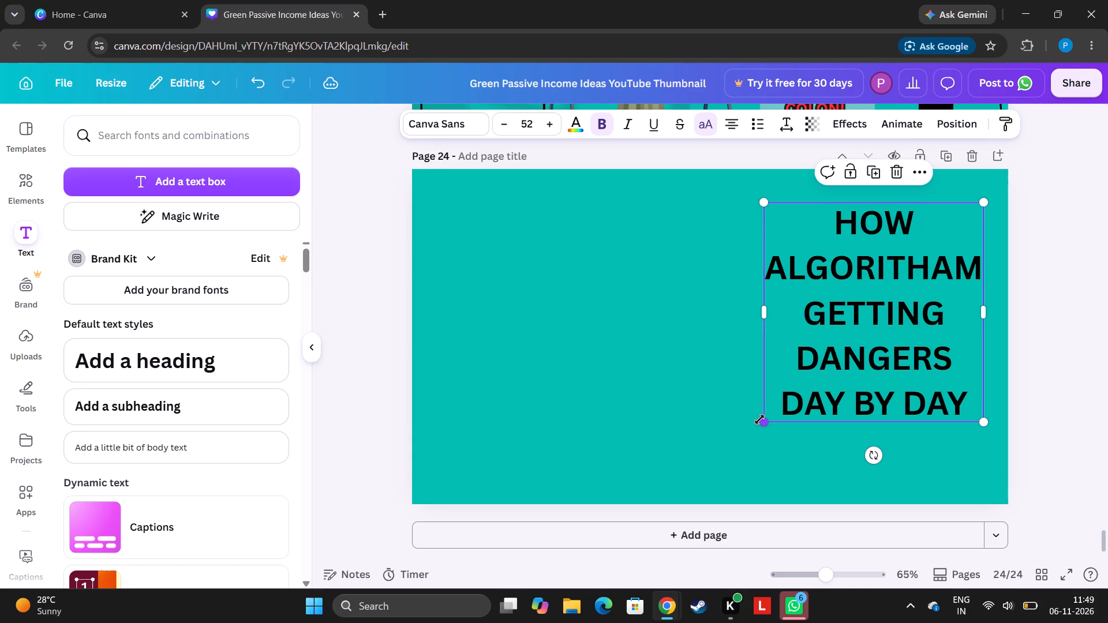
left_click_drag(759, 419, 679, 442)
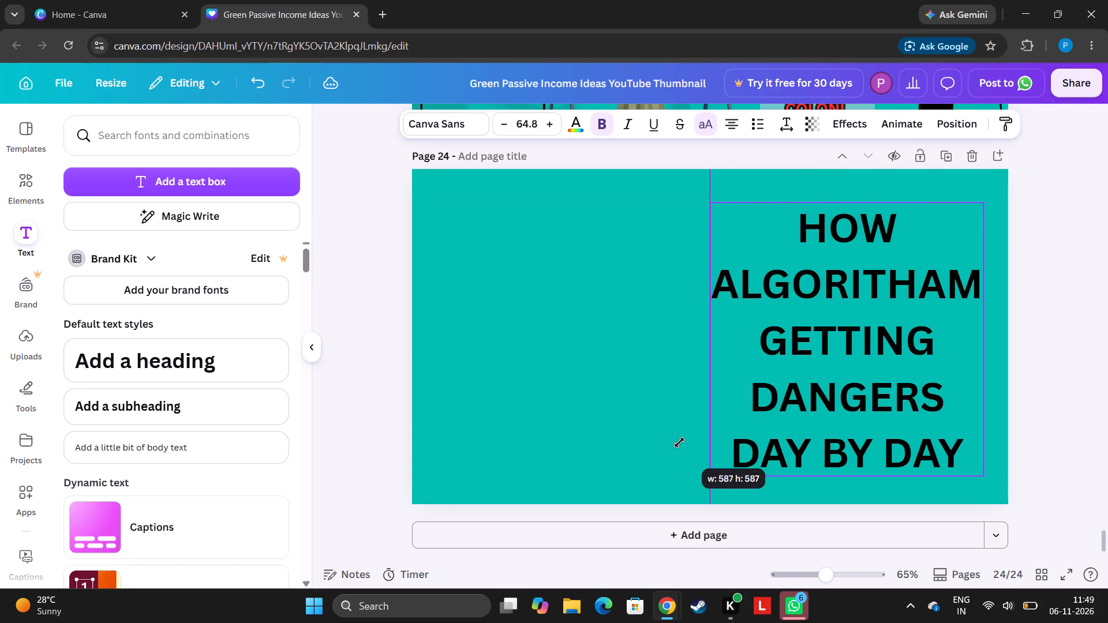
left_click_drag(679, 442, 677, 443)
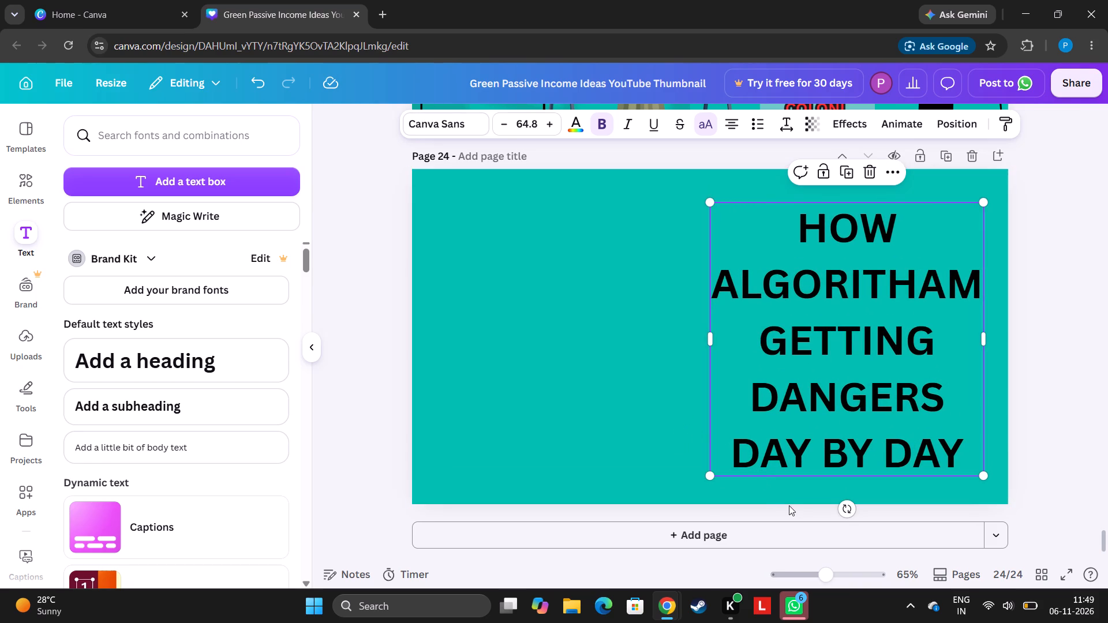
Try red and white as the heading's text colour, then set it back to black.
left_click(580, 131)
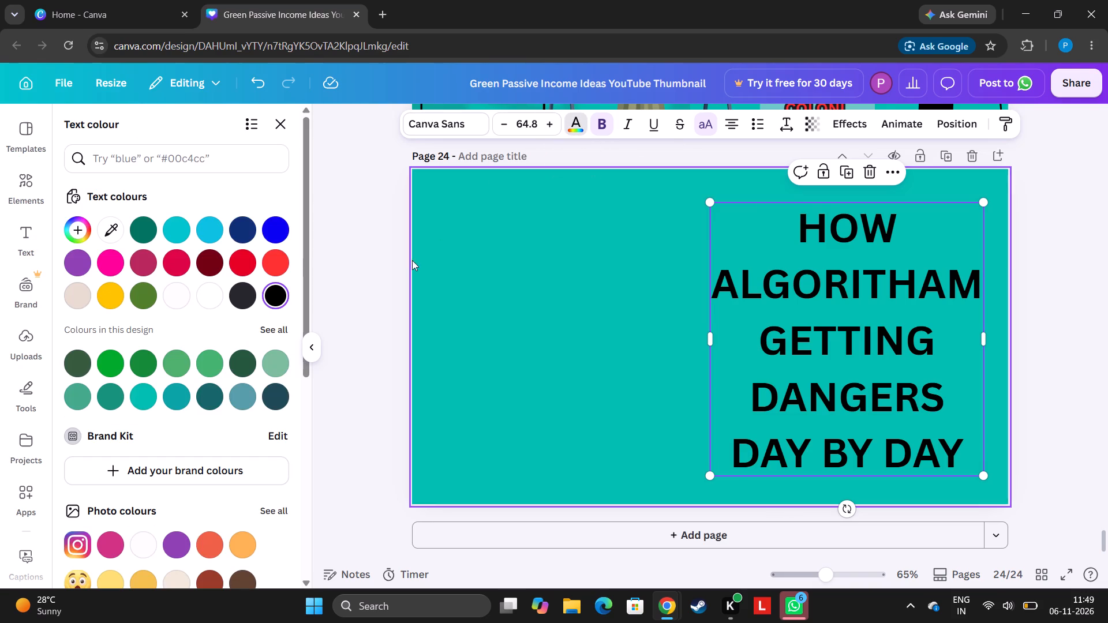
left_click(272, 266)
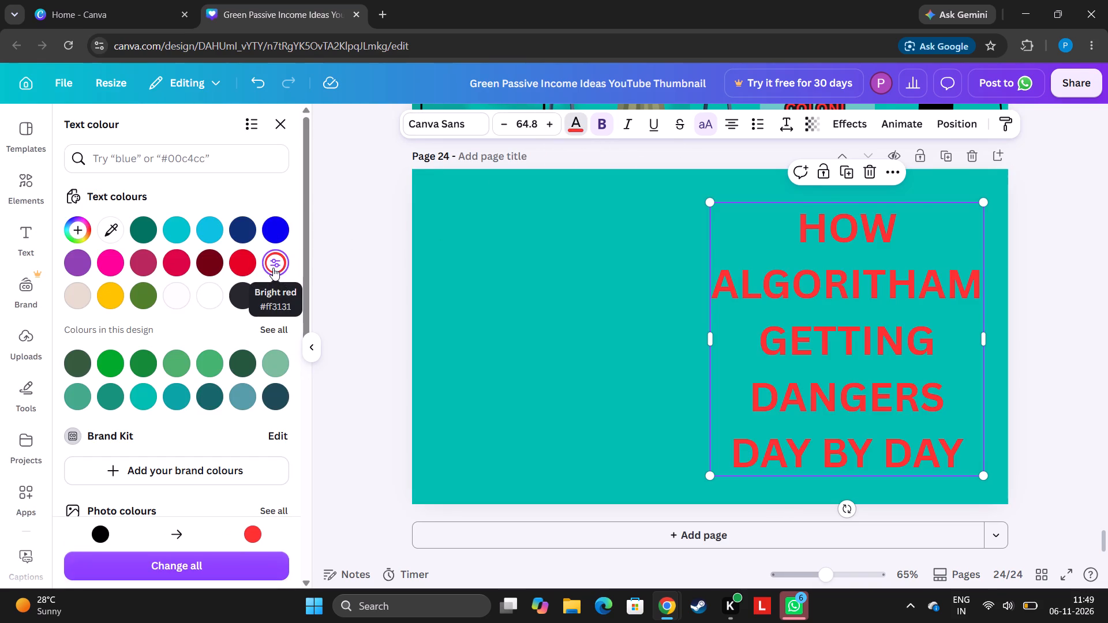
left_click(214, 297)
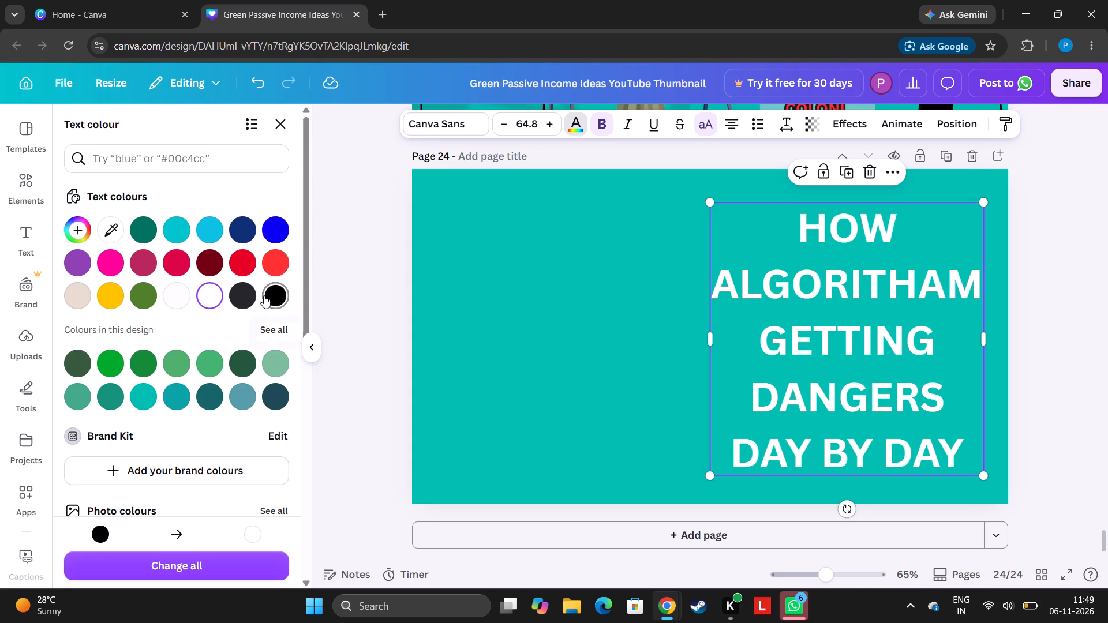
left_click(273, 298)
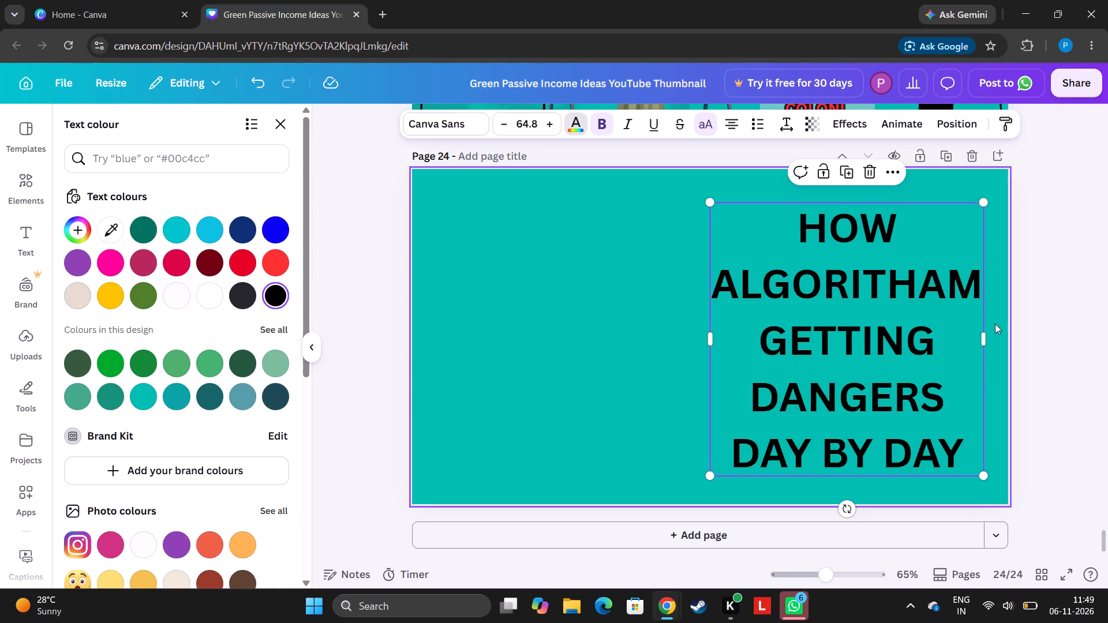
Apply the Outline effect to the heading with a thickness of 95.
left_click(833, 121)
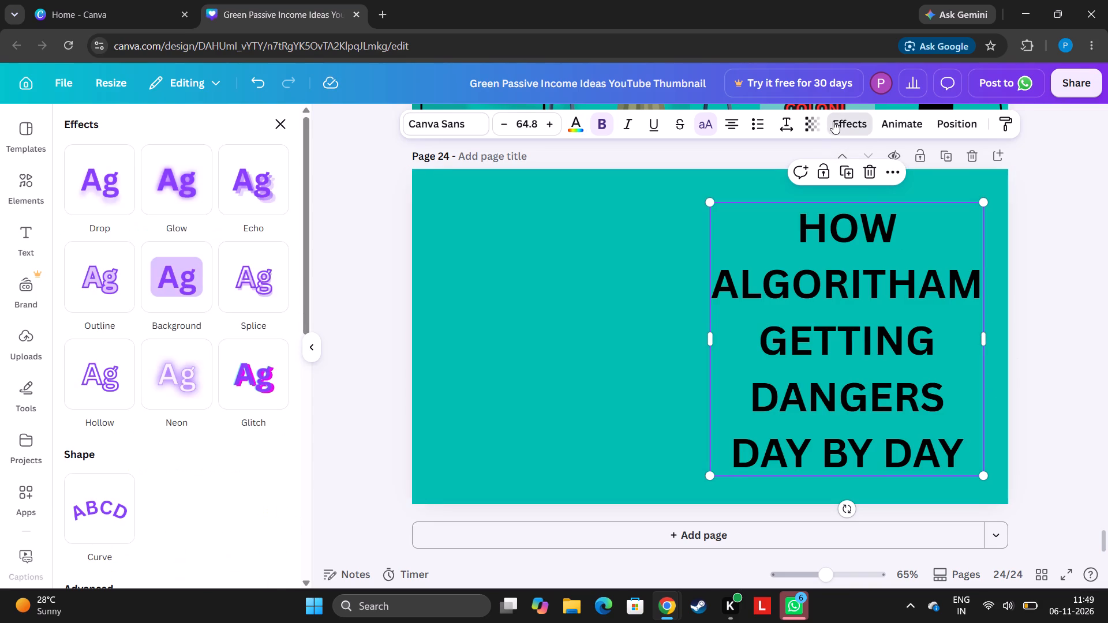
left_click(94, 307)
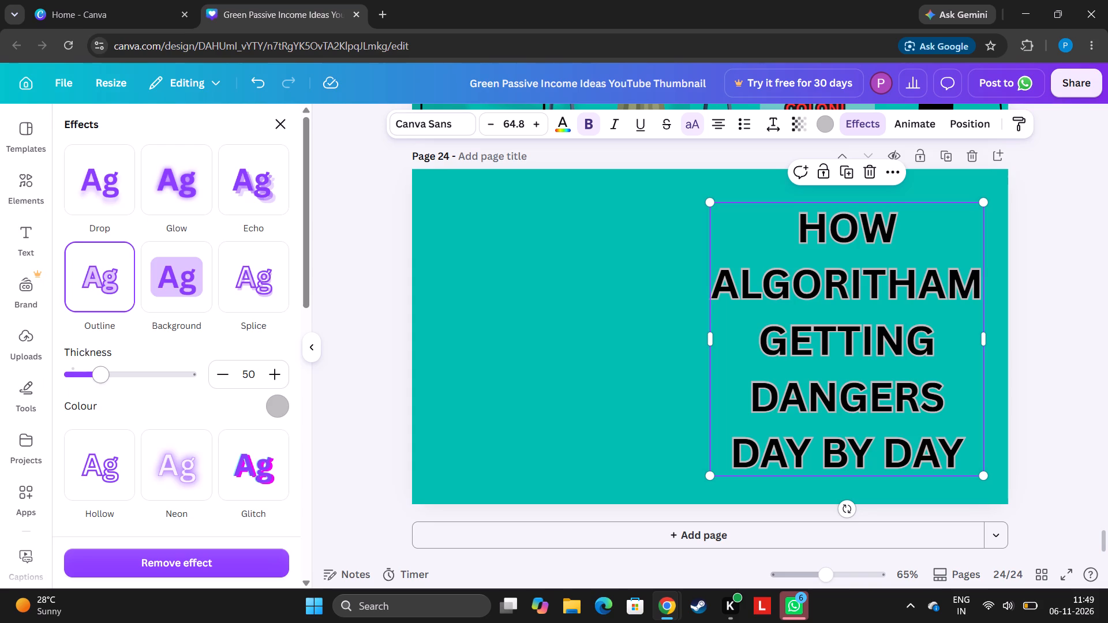
left_click_drag(100, 377, 224, 362)
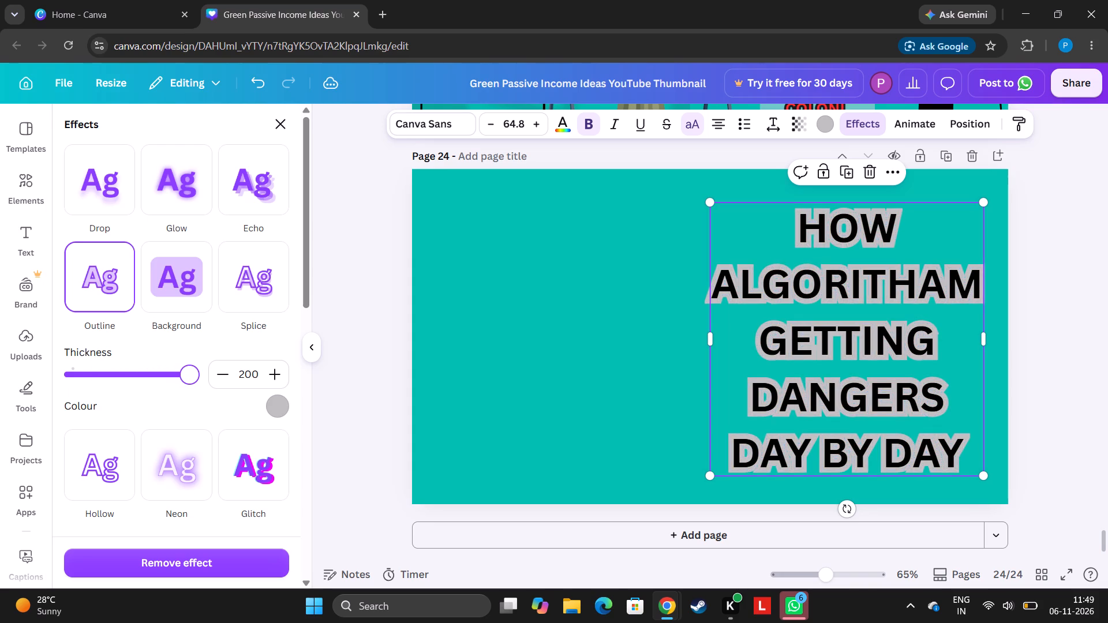
left_click_drag(224, 362, 128, 385)
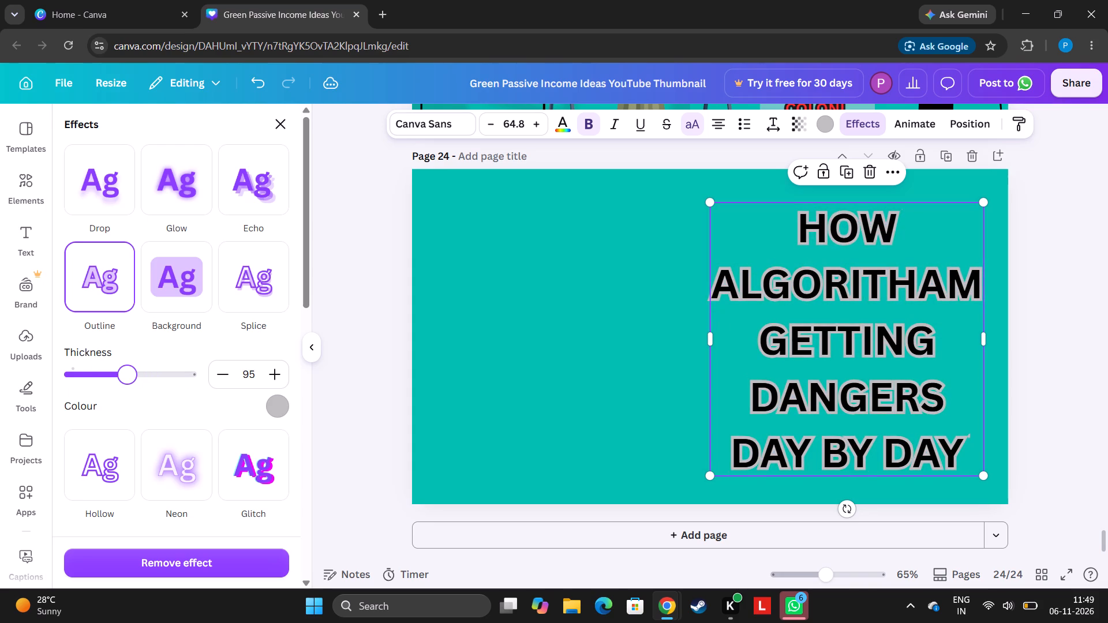
Set the heading's outline colour to black, trying grey-green and turquoise along the way.
left_click(807, 127)
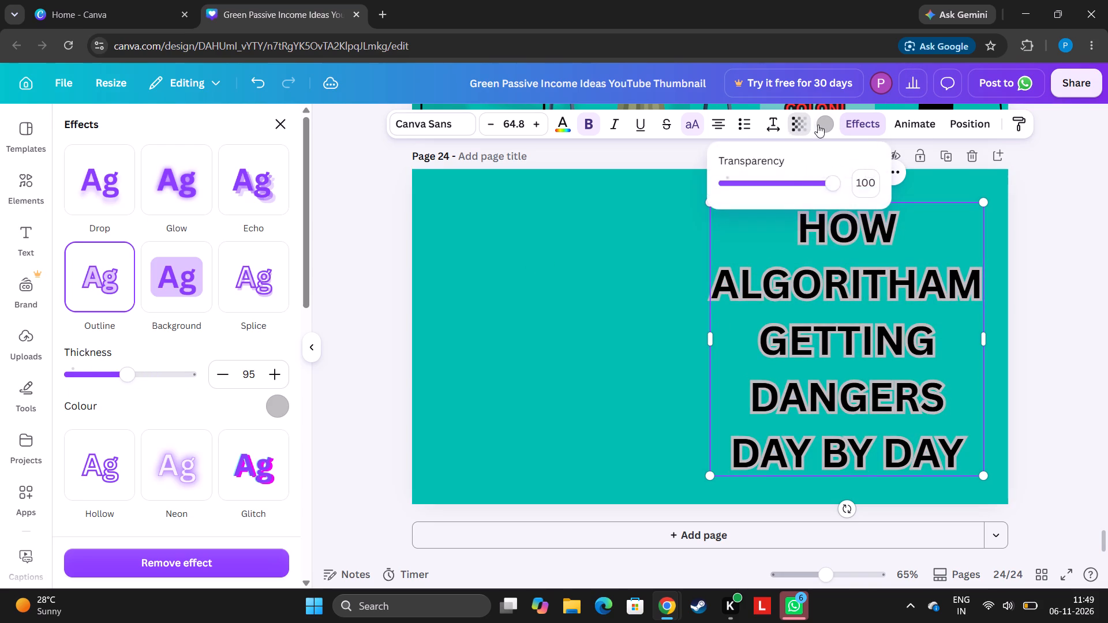
left_click(830, 124)
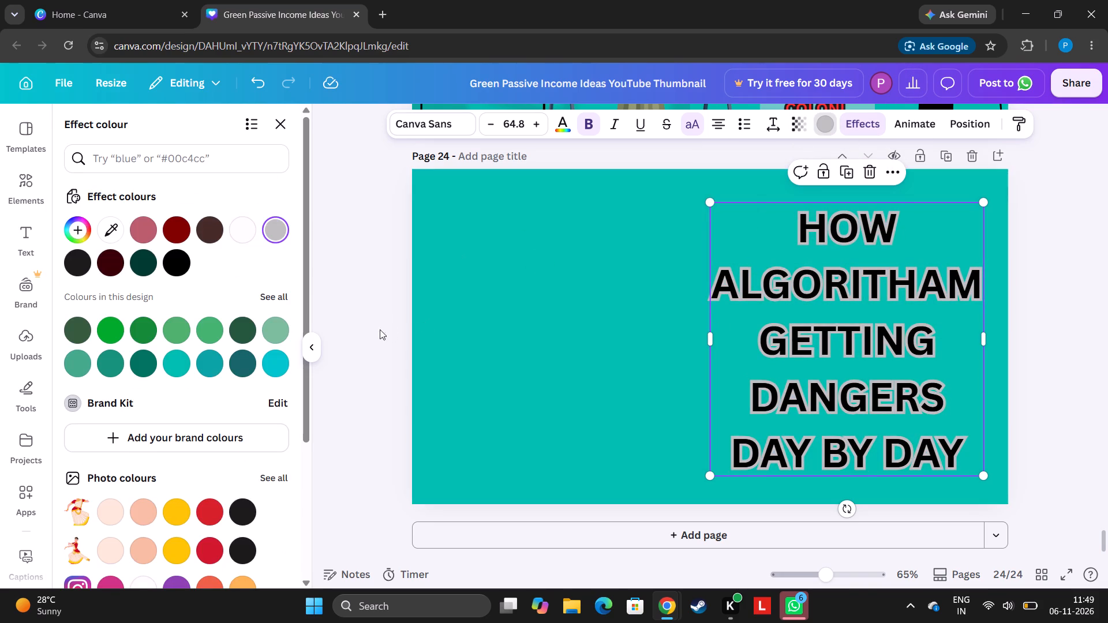
left_click(166, 261)
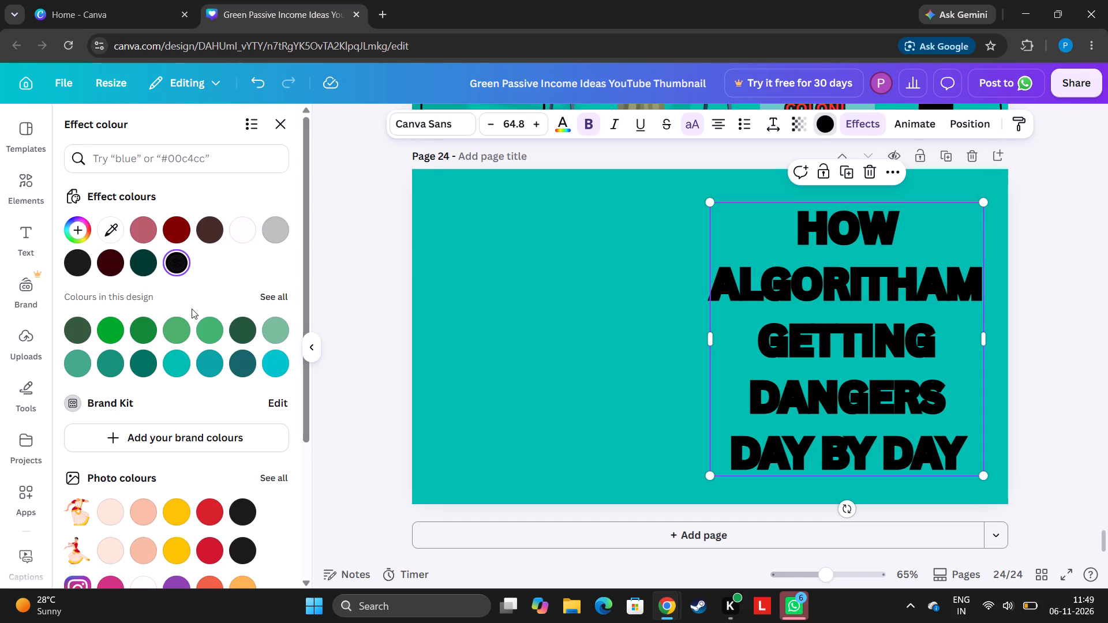
left_click(275, 331)
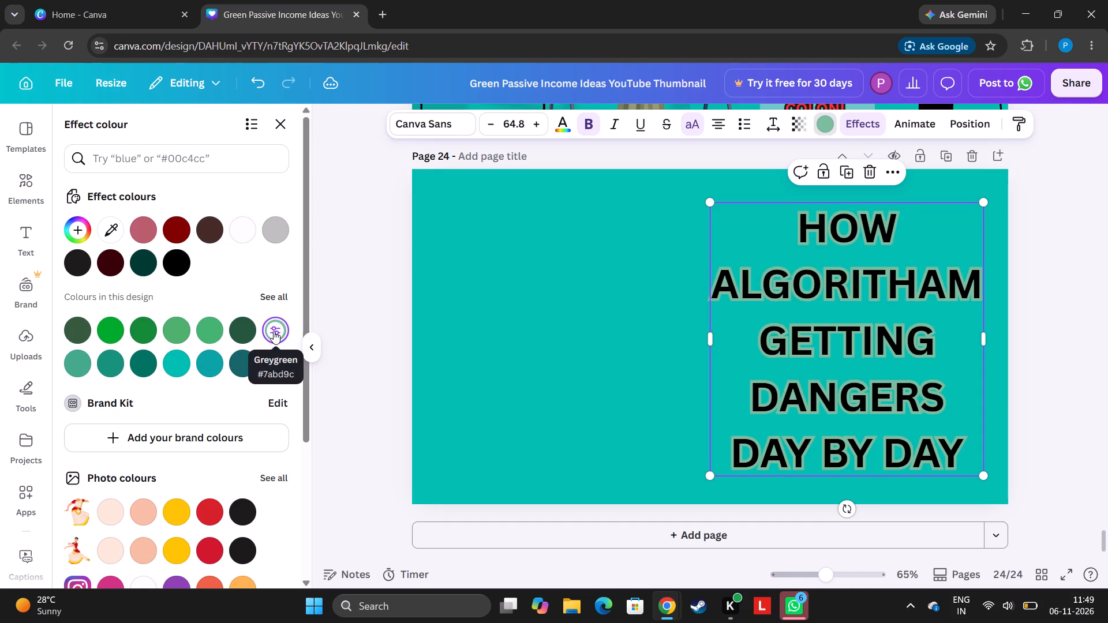
left_click(279, 367)
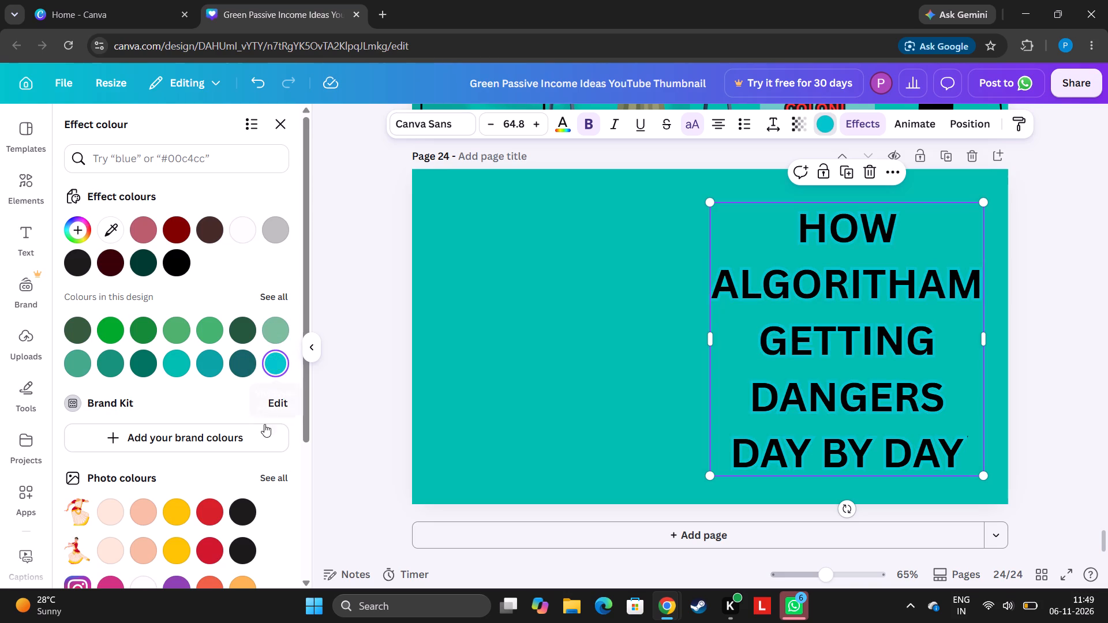
left_click(175, 264)
left_click(373, 301)
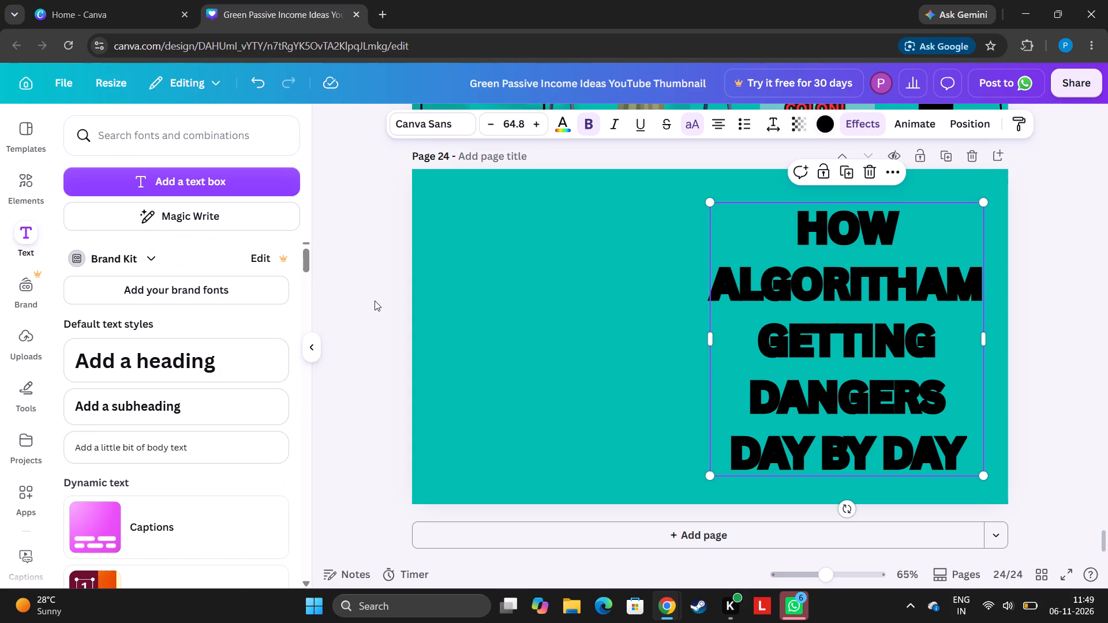
left_click(375, 301)
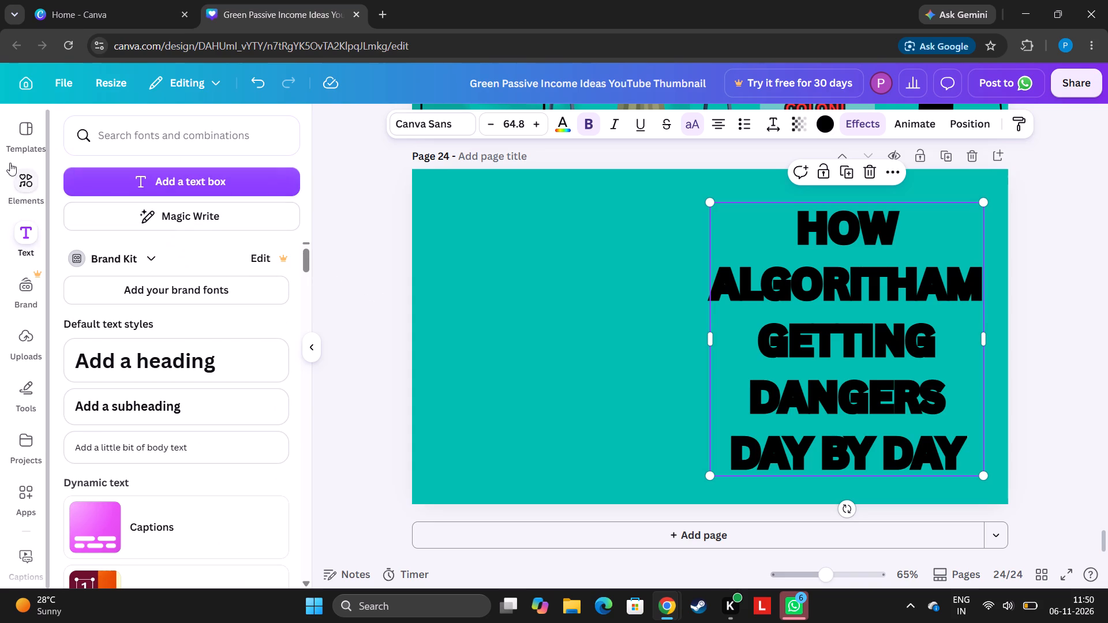
Add a tablet device frame to page 24, align it to the page's top-left corner and enlarge it to the full page height.
left_click(29, 179)
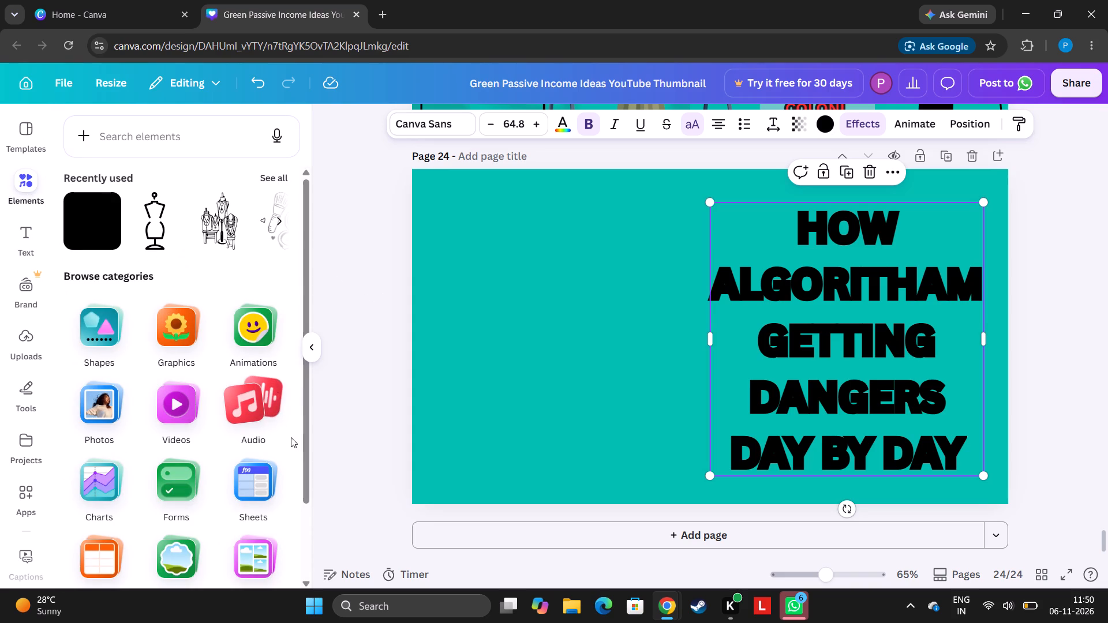
left_click_drag(309, 450, 308, 585)
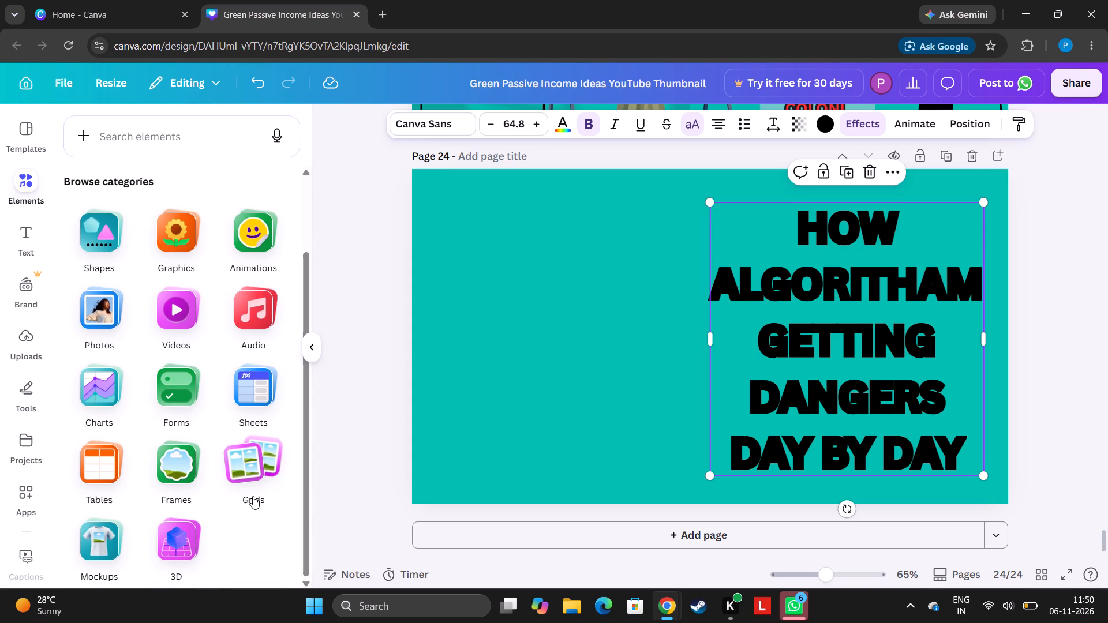
left_click(166, 464)
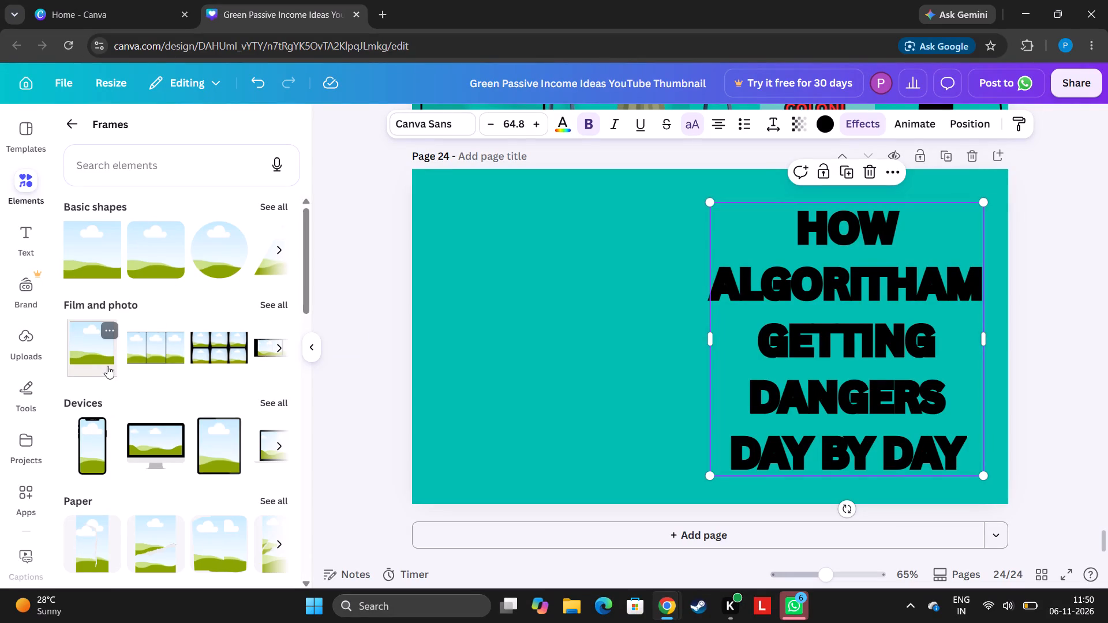
left_click(220, 458)
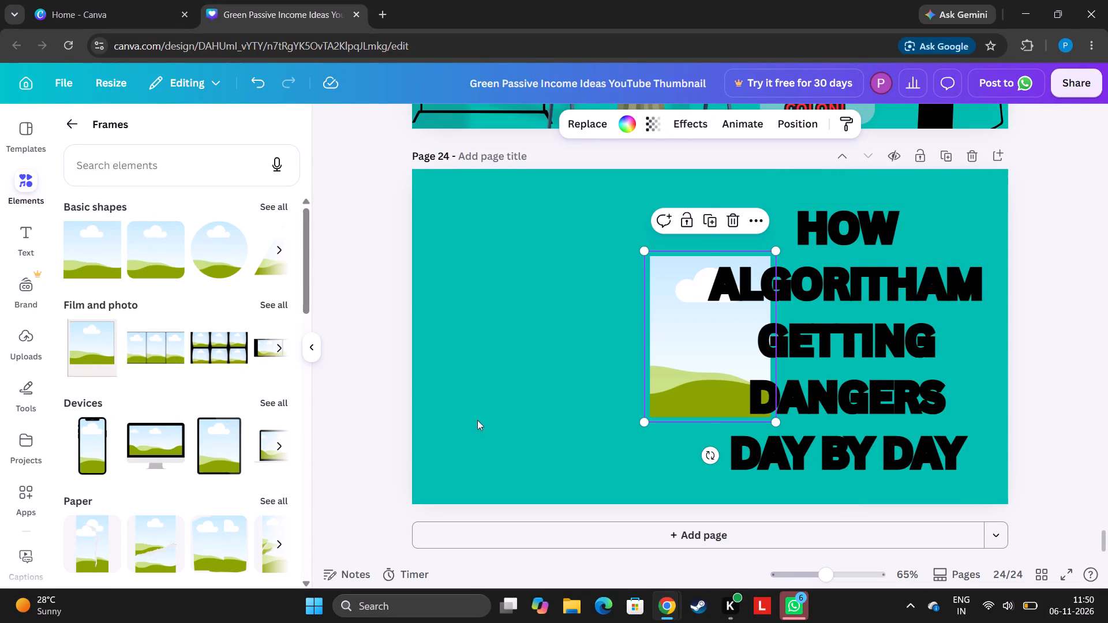
left_click_drag(672, 379, 502, 332)
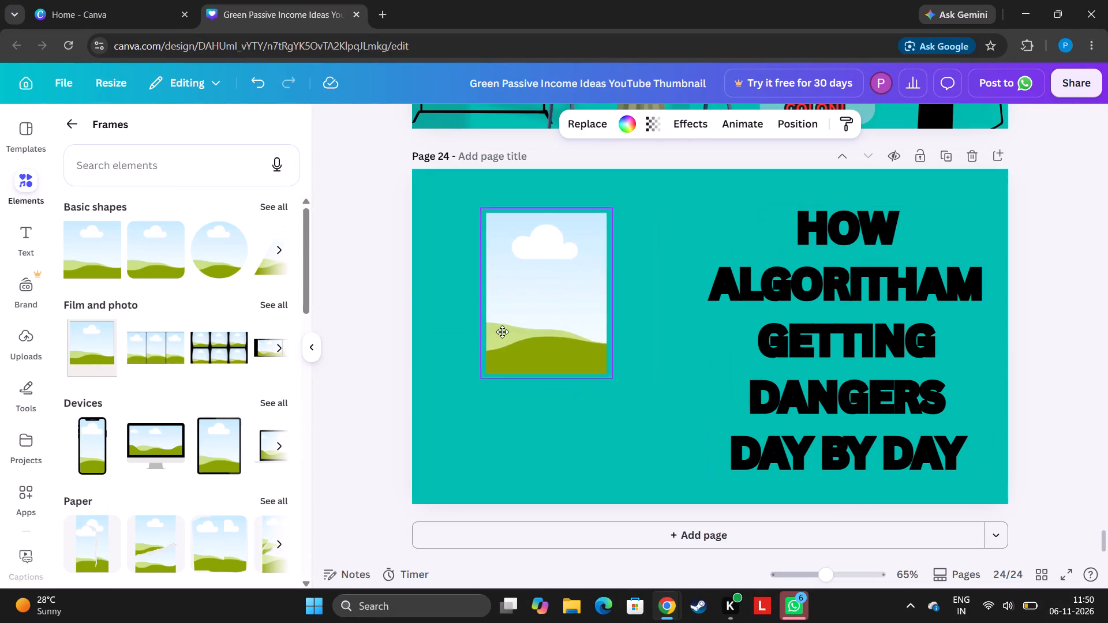
left_click_drag(502, 332, 443, 298)
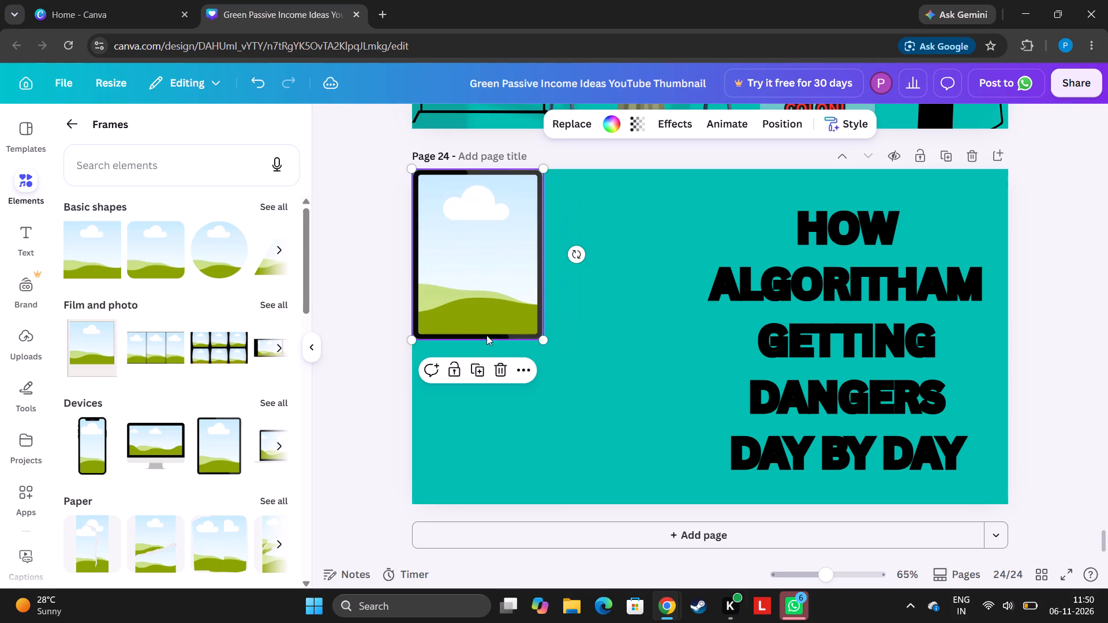
left_click_drag(540, 338, 658, 401)
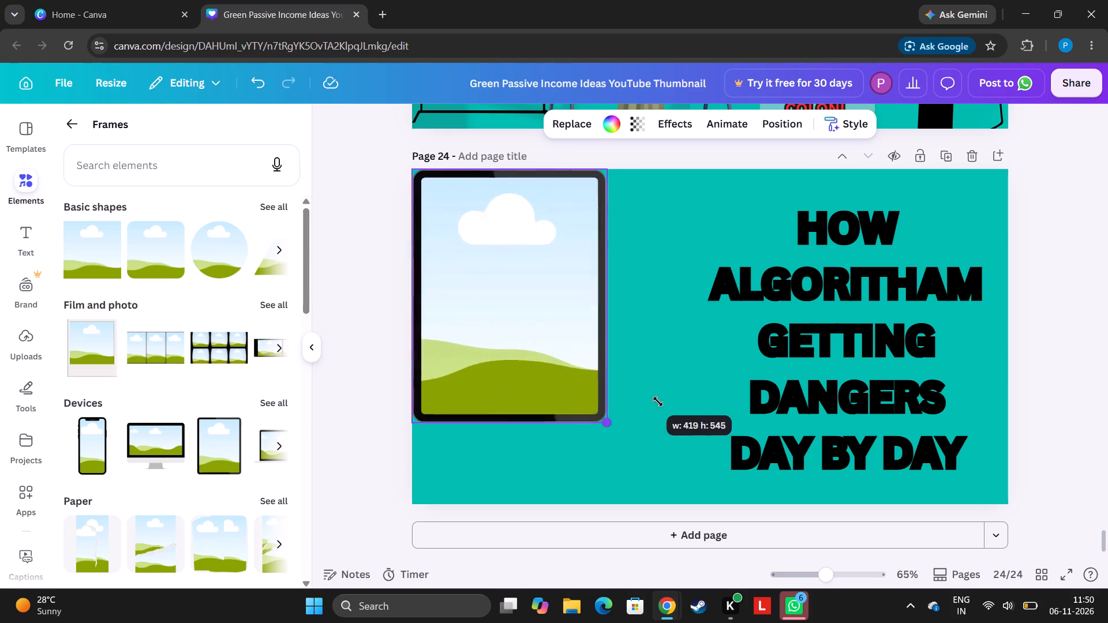
left_click_drag(658, 401, 748, 438)
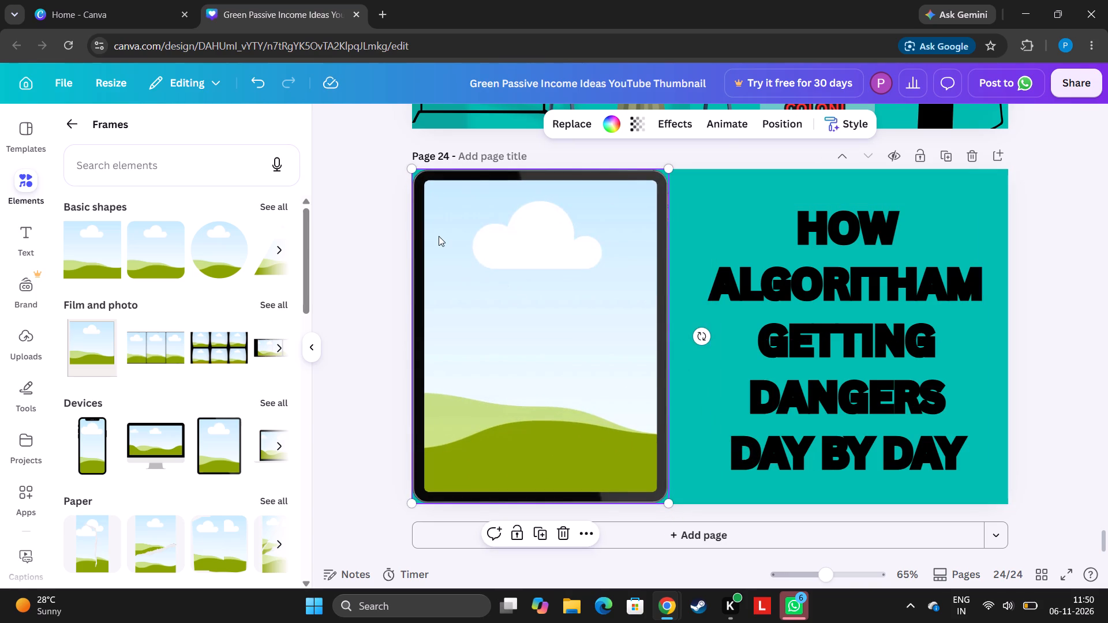
Search the elements library for "algoritham" and look through the photo results for an image suited to the tablet frame.
left_click(81, 129)
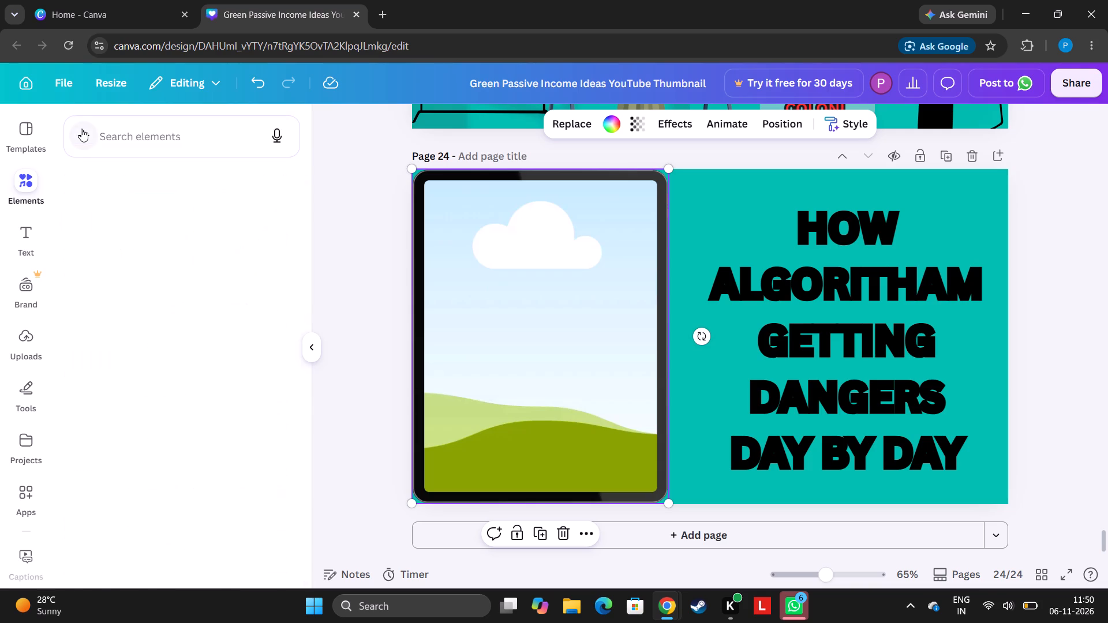
left_click(200, 146)
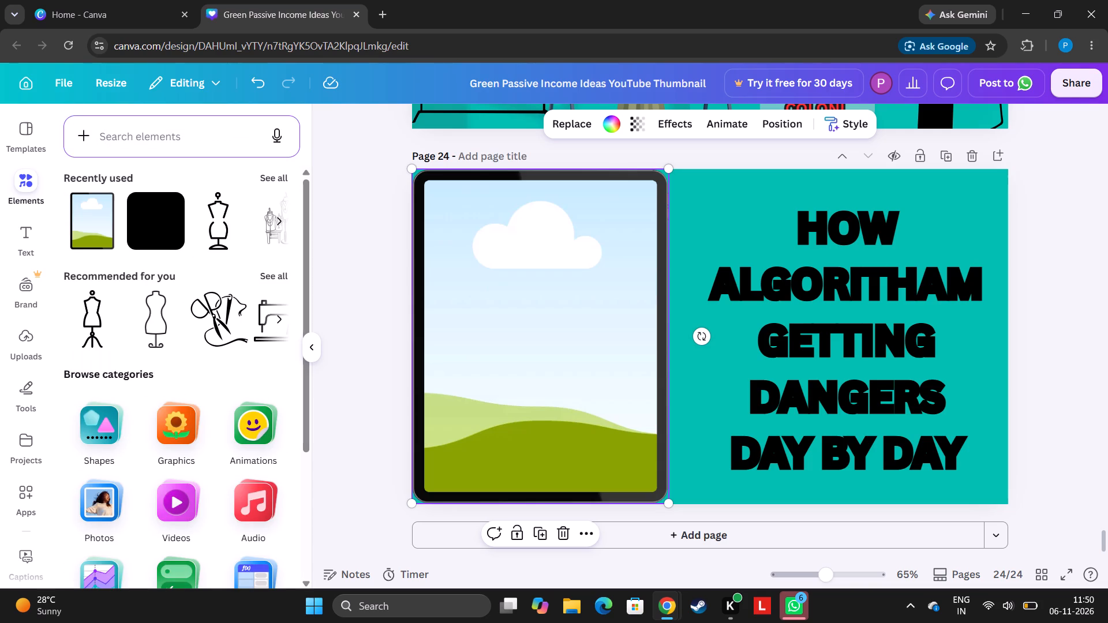
left_click(137, 151)
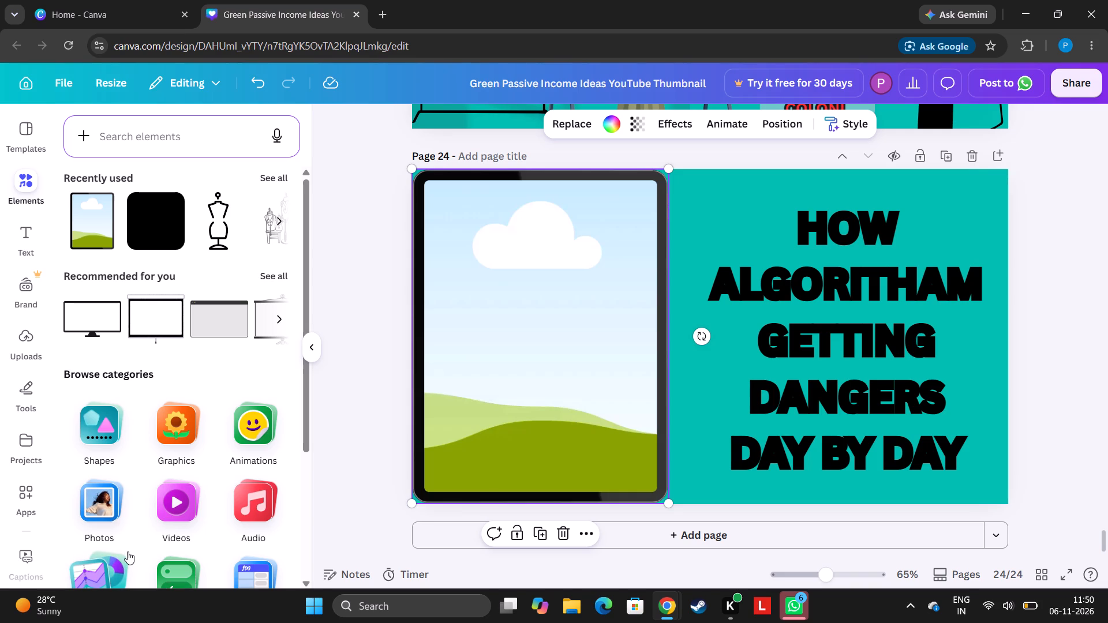
left_click(143, 143)
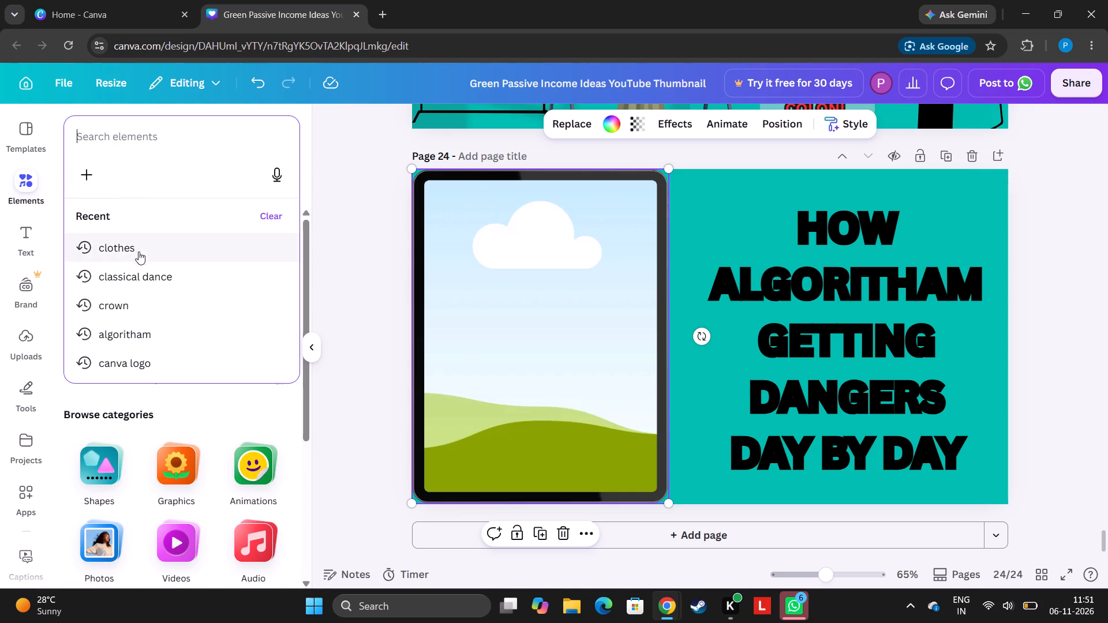
left_click(150, 330)
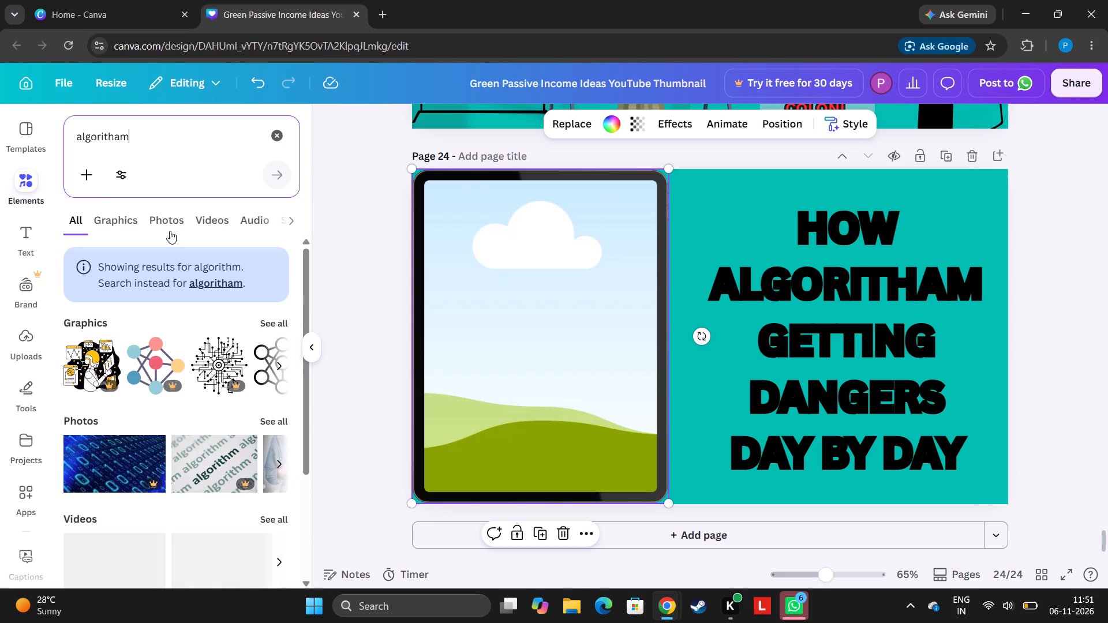
left_click(272, 423)
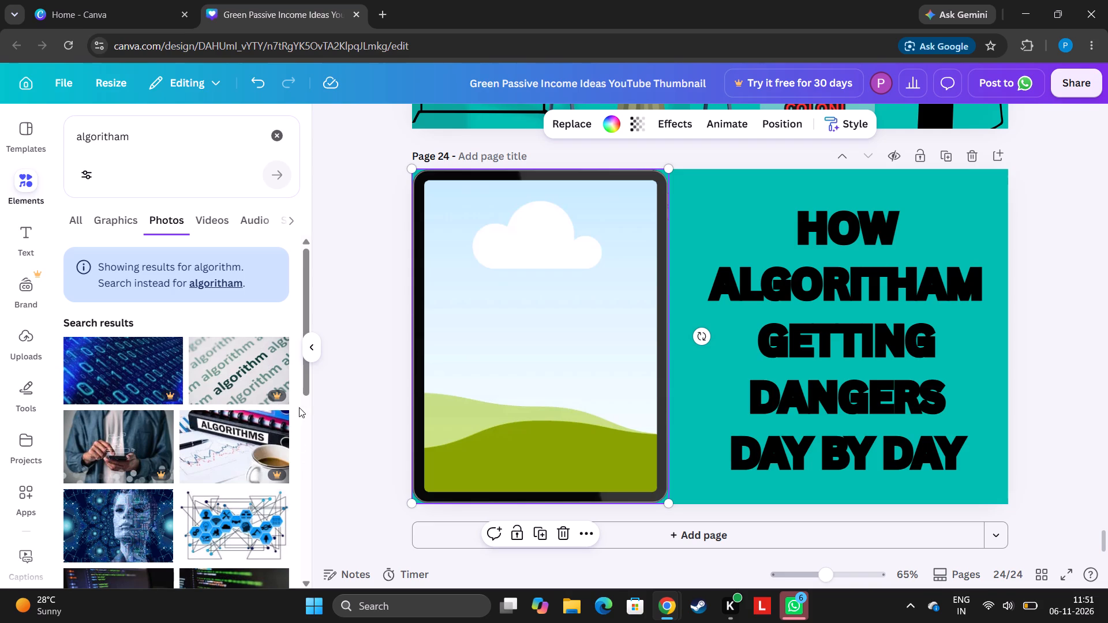
left_click_drag(301, 388, 284, 513)
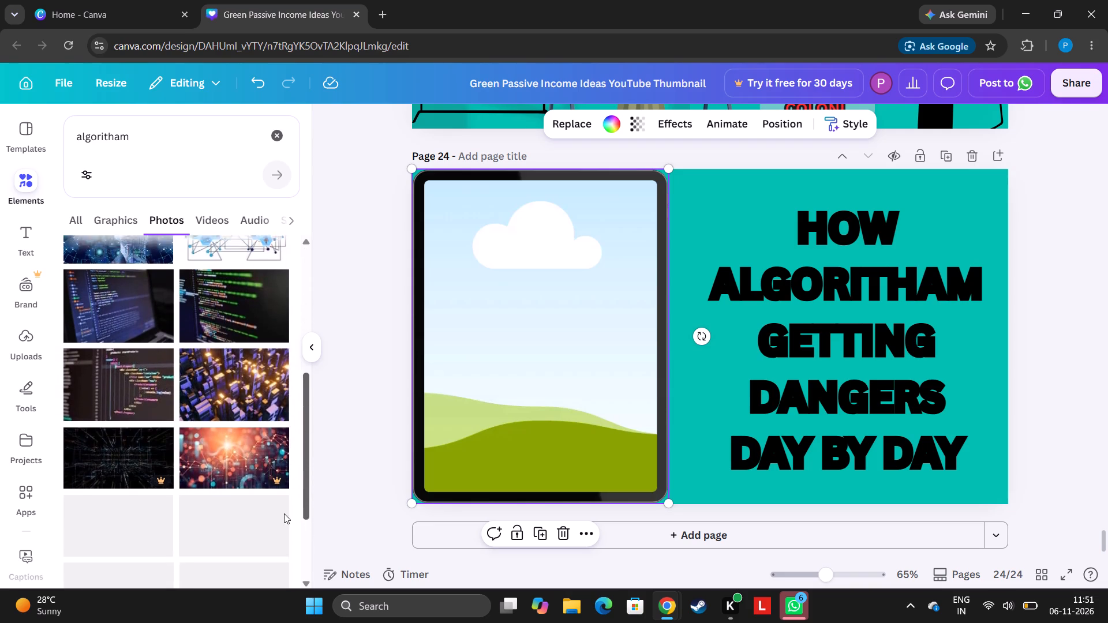
left_click_drag(284, 513, 260, 564)
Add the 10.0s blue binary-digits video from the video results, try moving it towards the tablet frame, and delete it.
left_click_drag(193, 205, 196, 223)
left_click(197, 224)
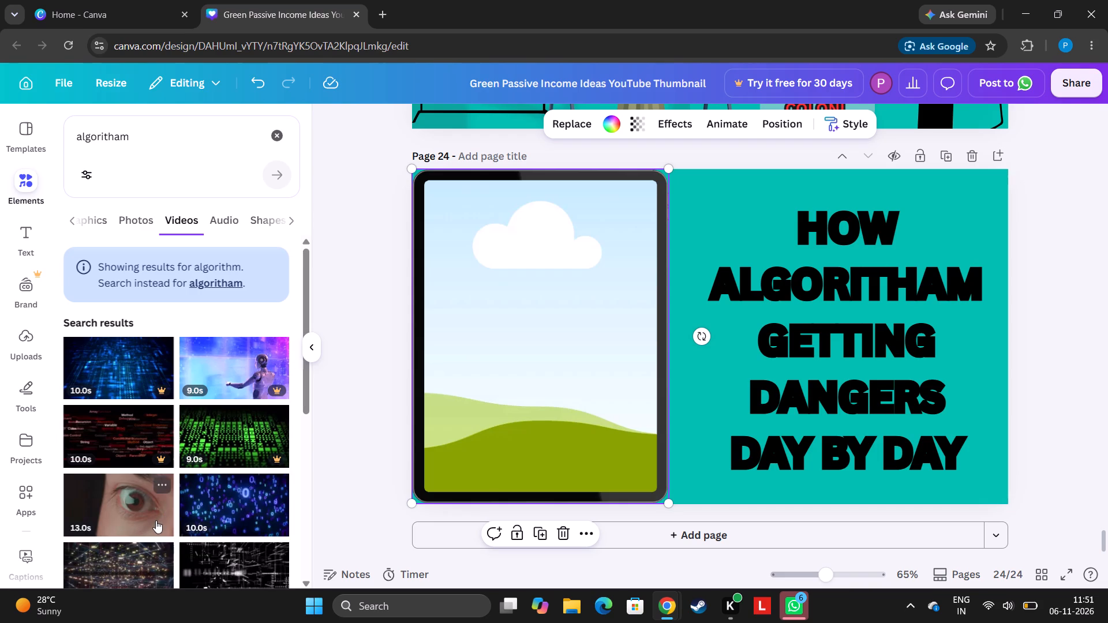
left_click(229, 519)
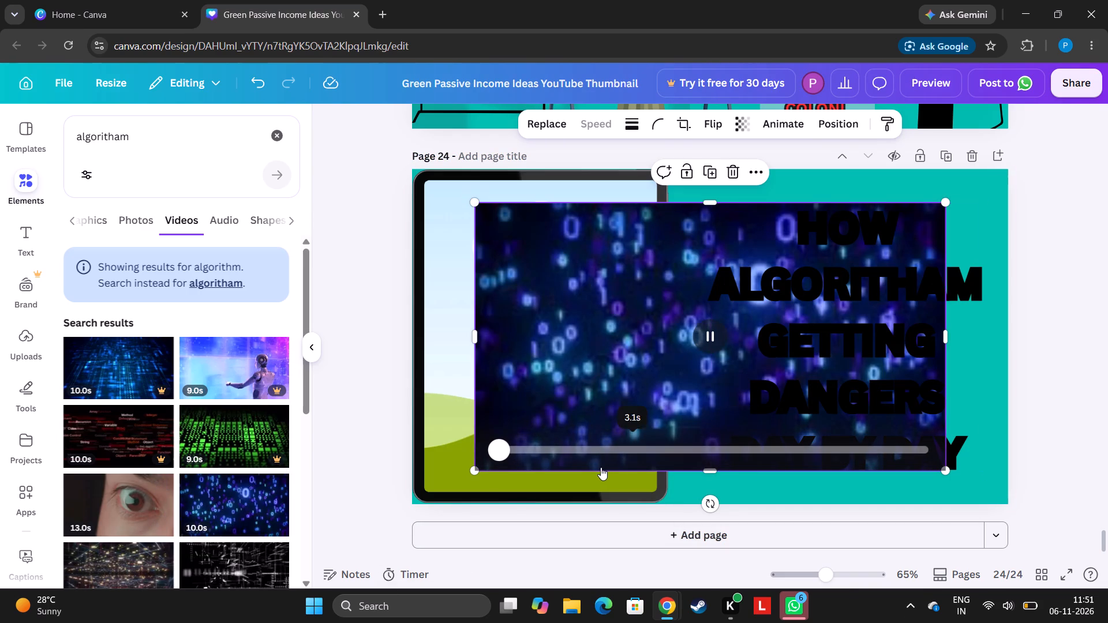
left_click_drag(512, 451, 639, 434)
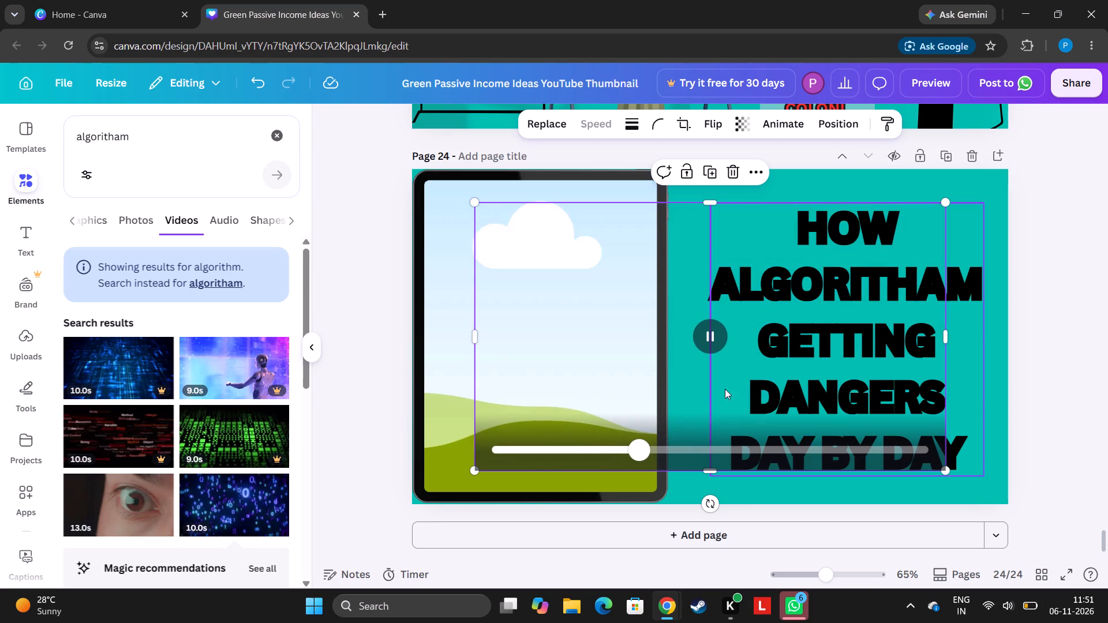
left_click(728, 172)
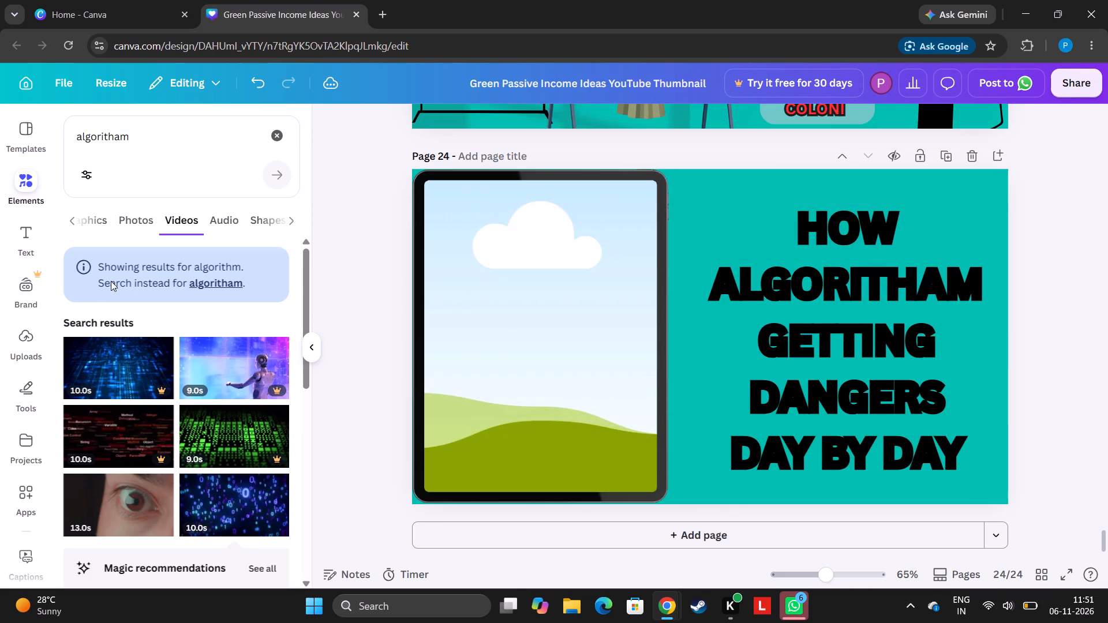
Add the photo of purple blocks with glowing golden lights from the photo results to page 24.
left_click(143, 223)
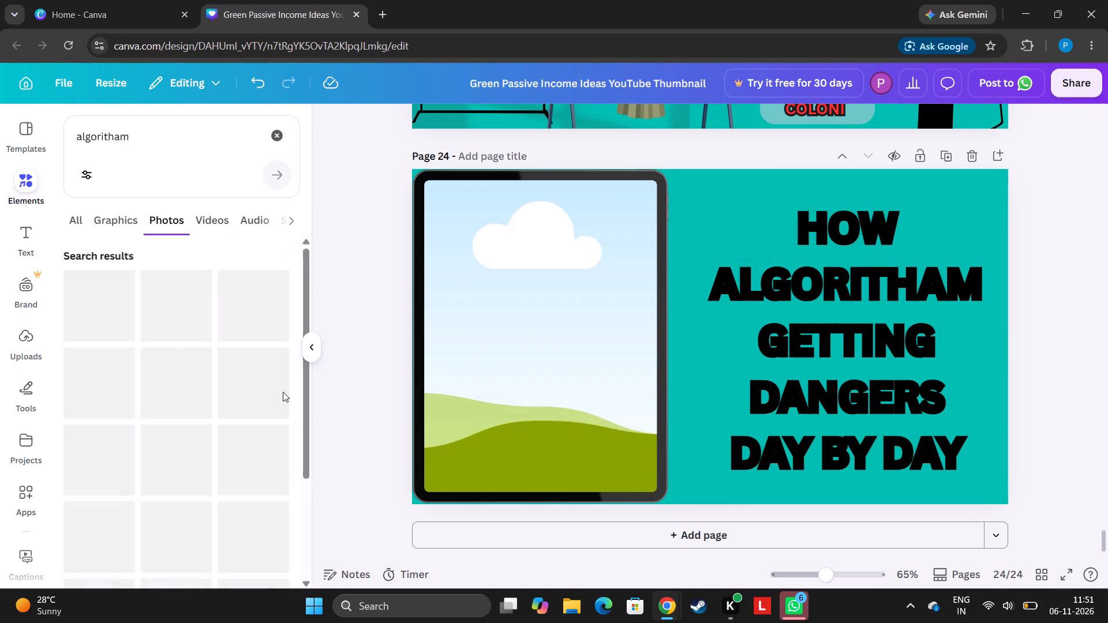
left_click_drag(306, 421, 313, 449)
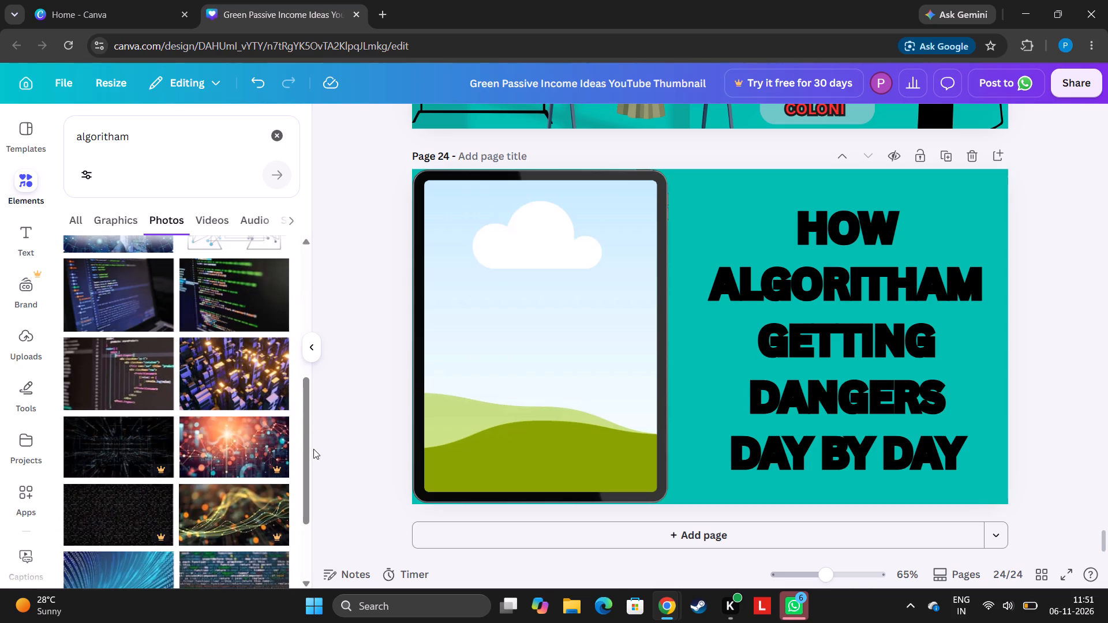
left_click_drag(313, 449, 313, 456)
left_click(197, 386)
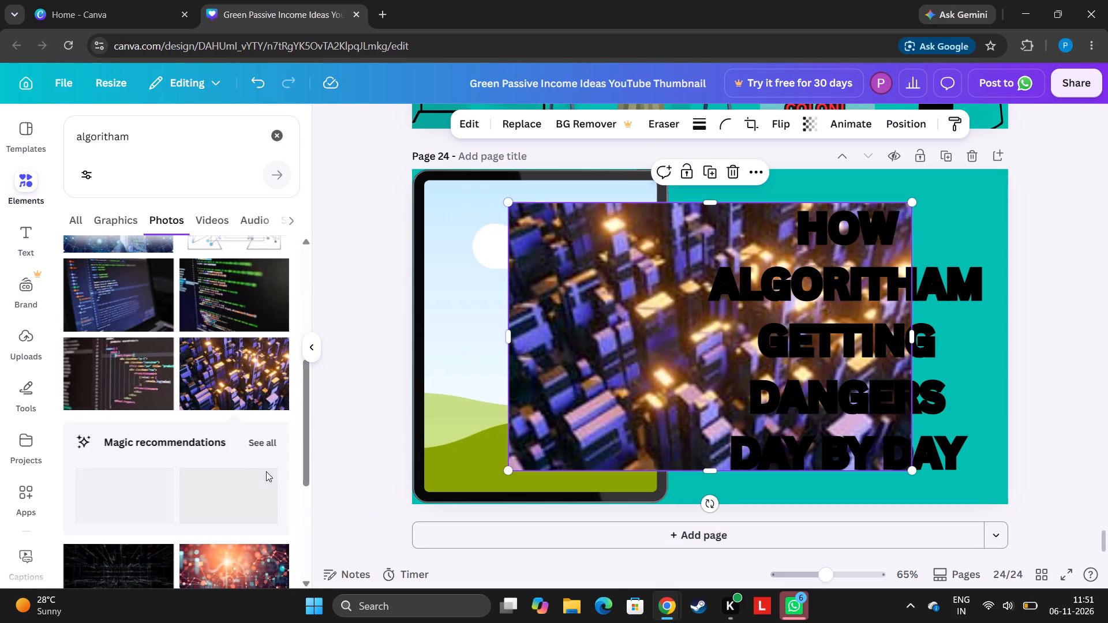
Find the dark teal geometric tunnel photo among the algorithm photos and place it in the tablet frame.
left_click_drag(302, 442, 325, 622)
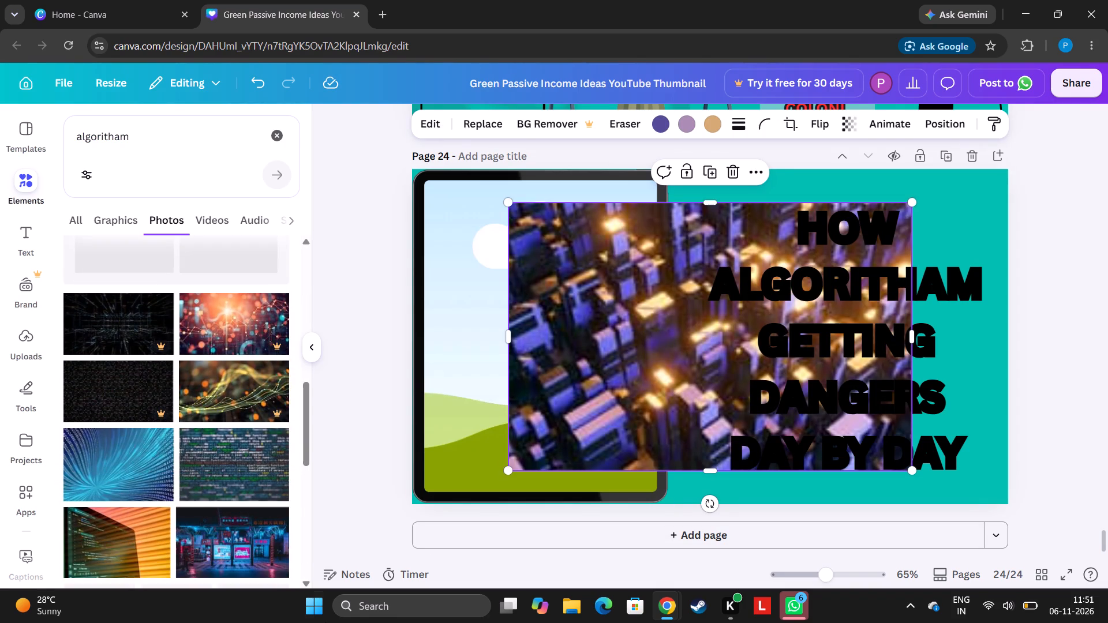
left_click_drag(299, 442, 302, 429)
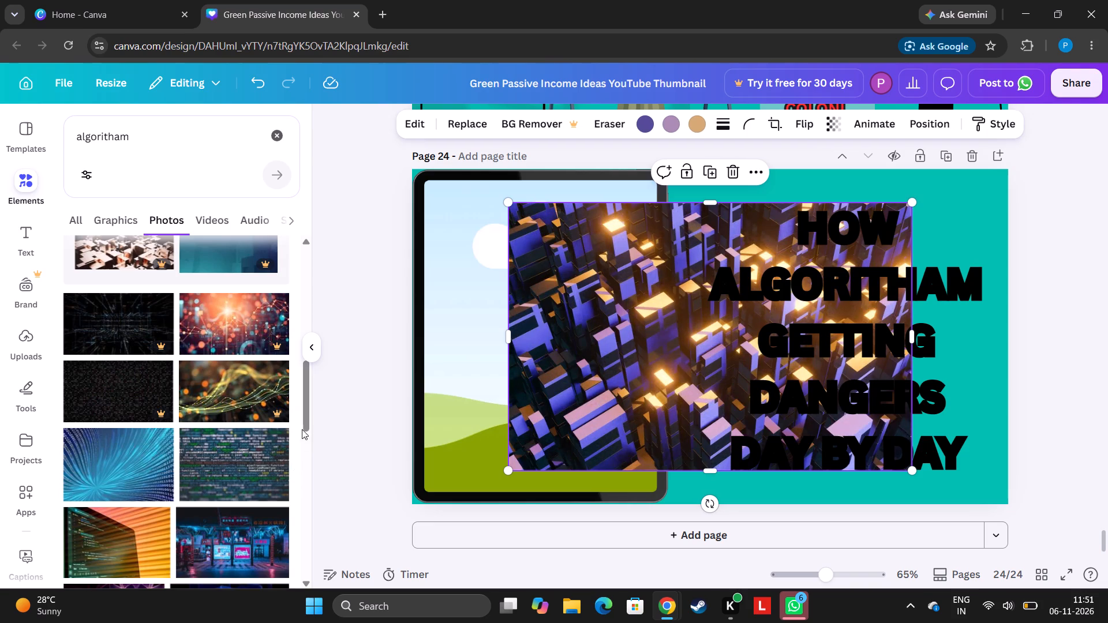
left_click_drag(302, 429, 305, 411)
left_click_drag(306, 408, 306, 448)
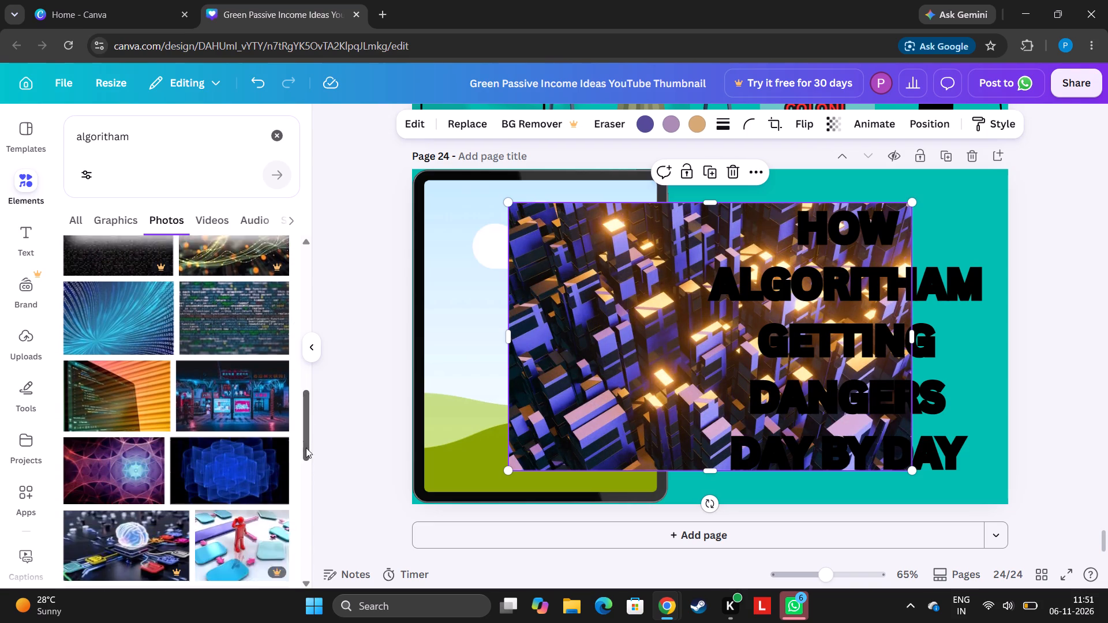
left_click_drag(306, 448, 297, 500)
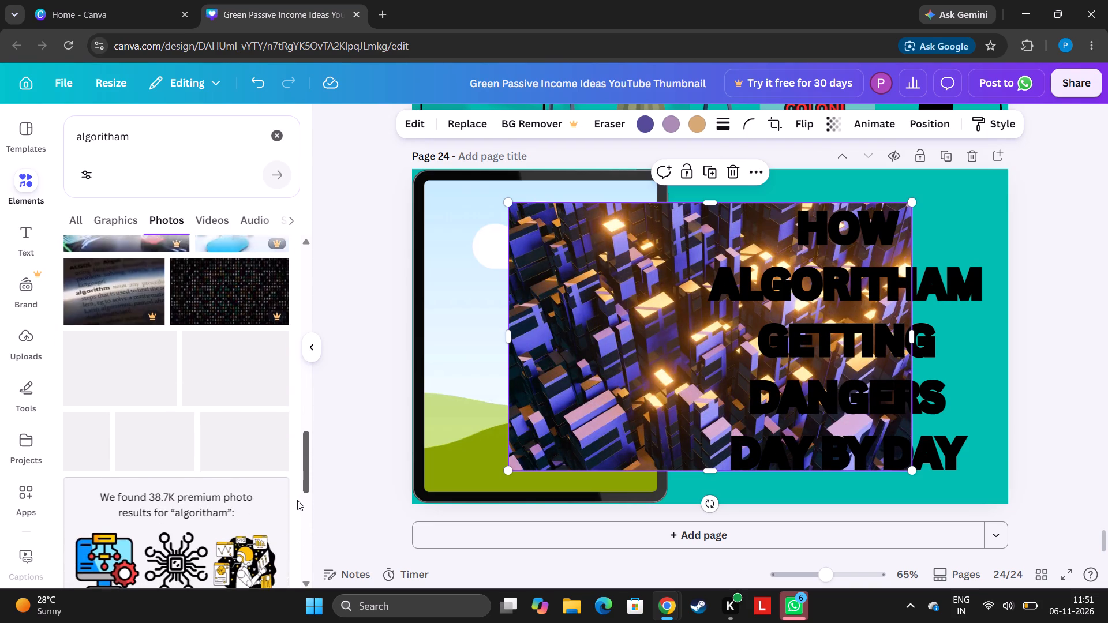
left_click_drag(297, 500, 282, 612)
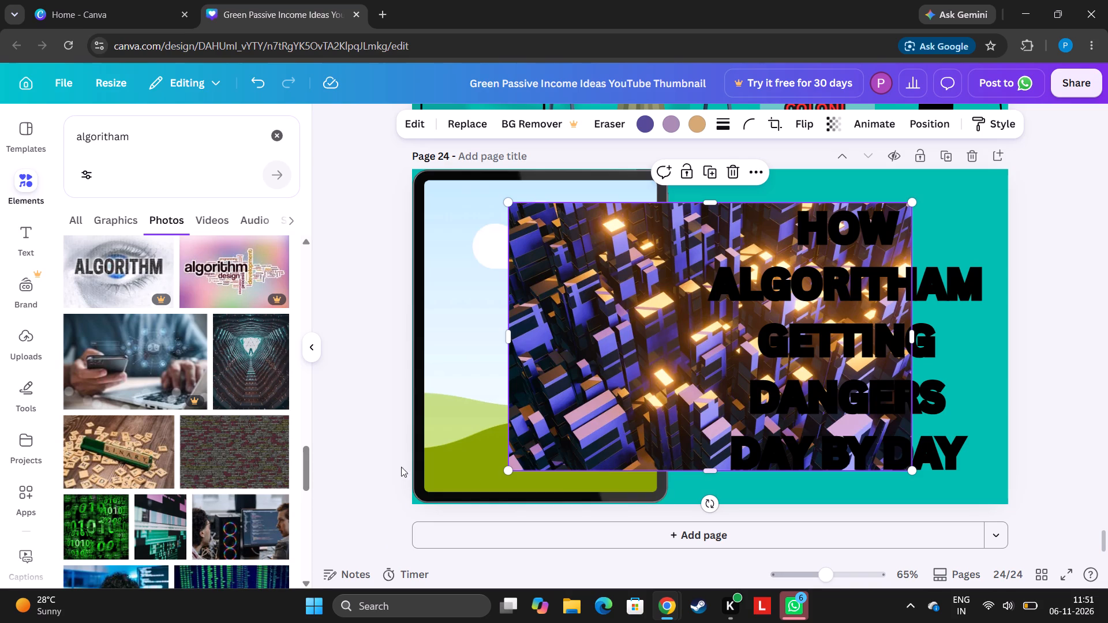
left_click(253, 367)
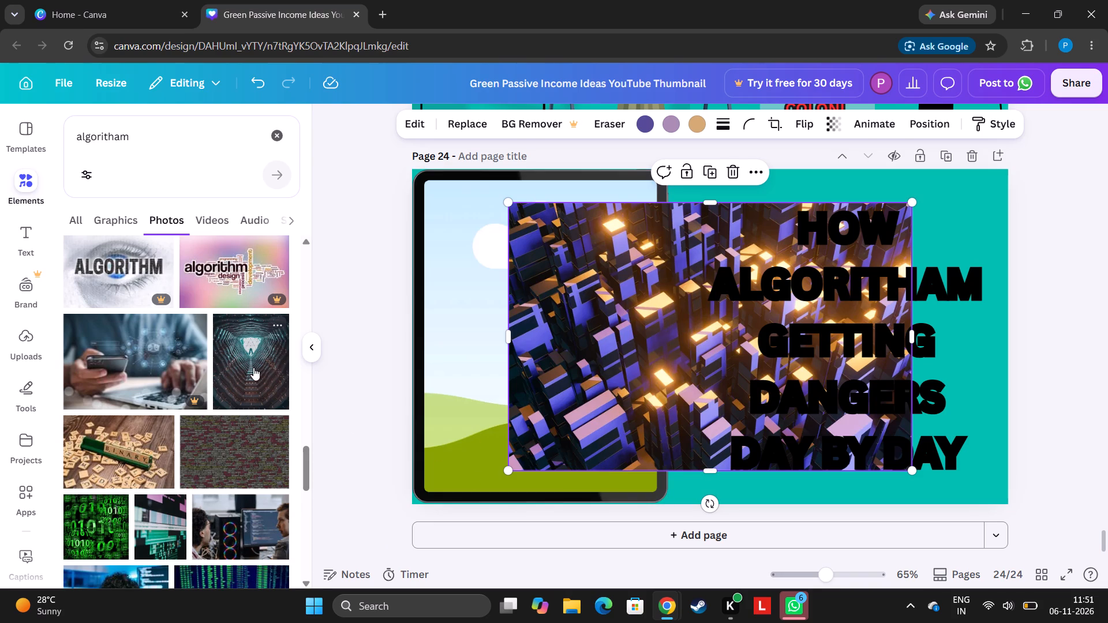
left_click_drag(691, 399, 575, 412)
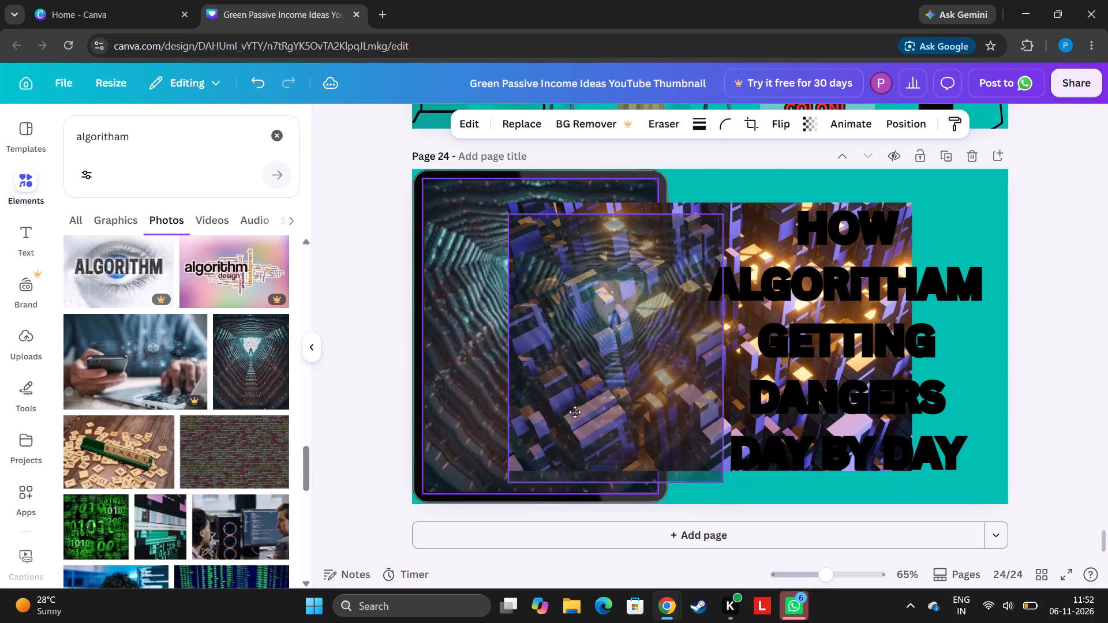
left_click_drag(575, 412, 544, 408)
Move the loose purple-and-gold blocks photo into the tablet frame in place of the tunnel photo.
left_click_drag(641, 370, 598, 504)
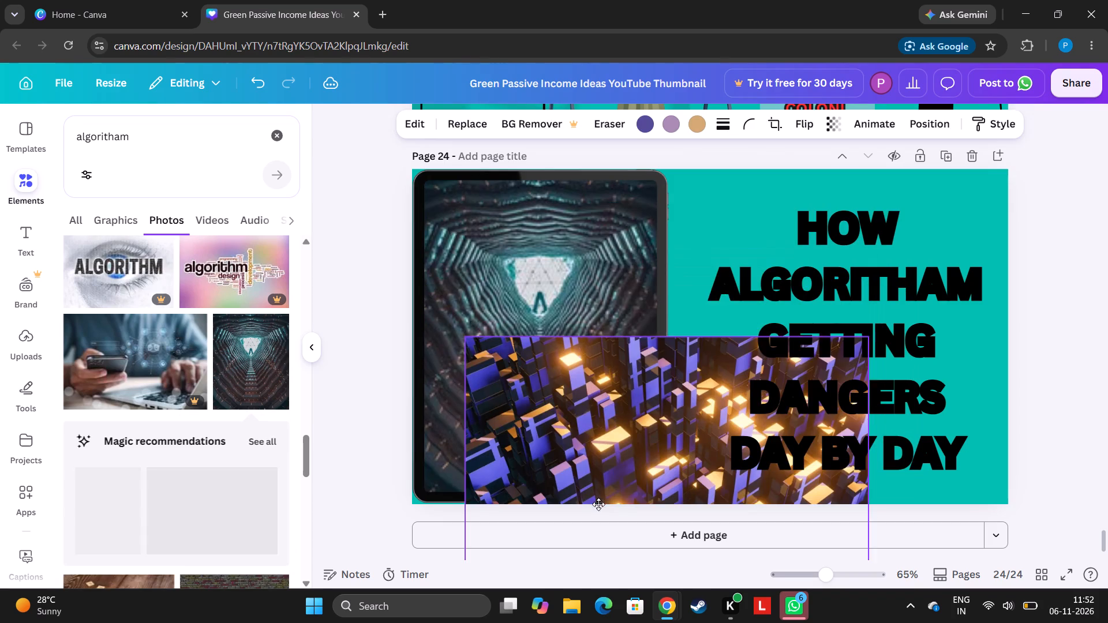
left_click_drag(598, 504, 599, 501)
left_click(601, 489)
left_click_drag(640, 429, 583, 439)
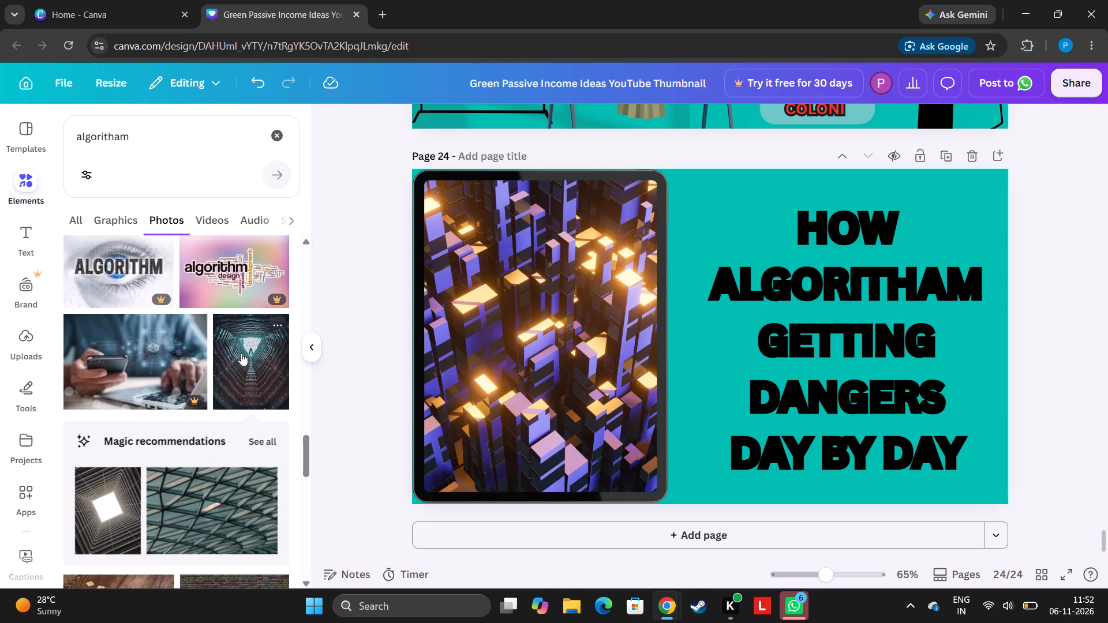
Add the dark teal tunnel photo again, fill the tablet frame with it, and clear the element search.
left_click(259, 335)
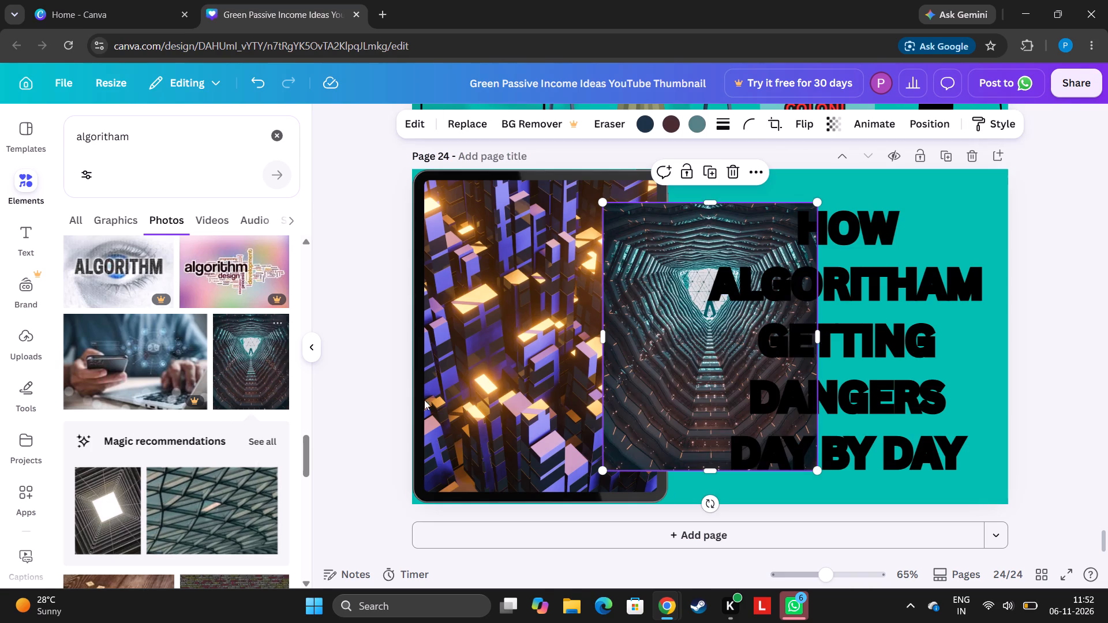
left_click_drag(675, 391, 541, 395)
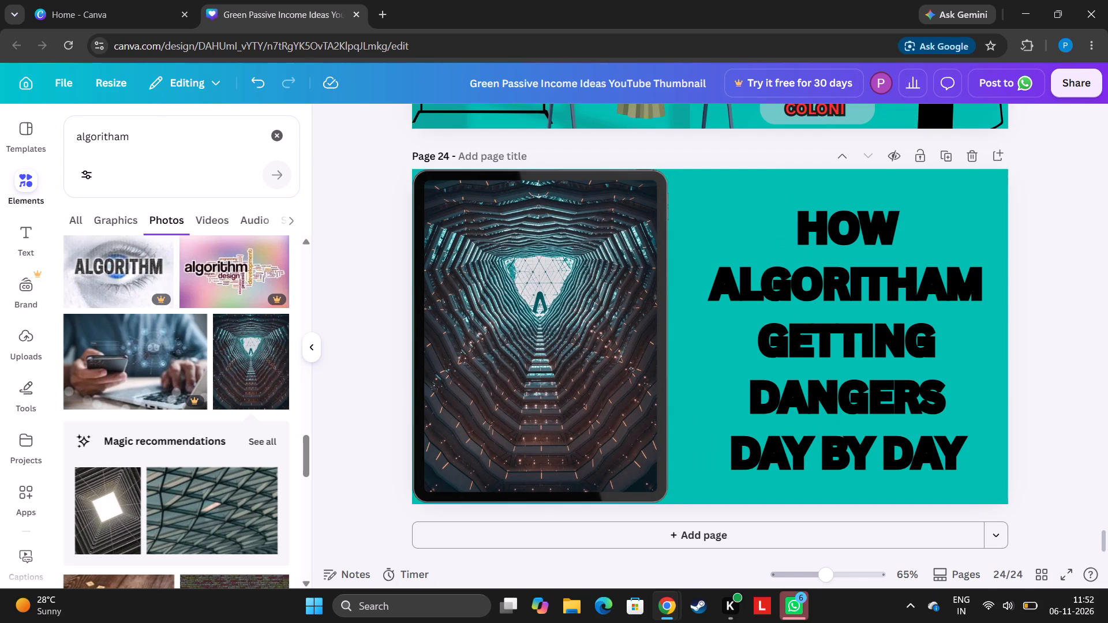
left_click(275, 133)
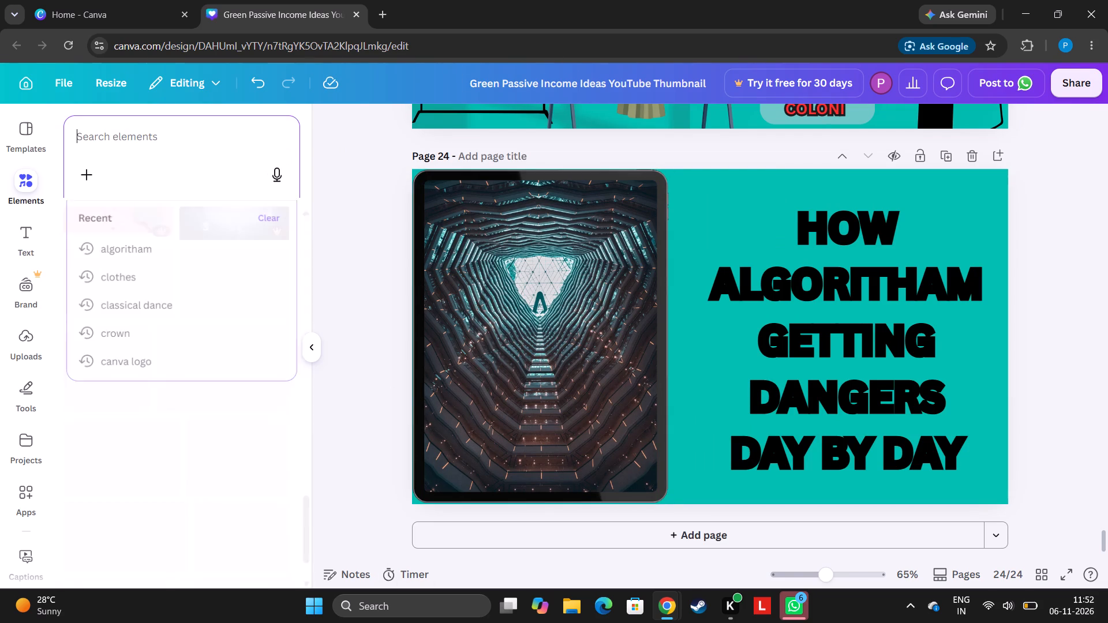
left_click(355, 144)
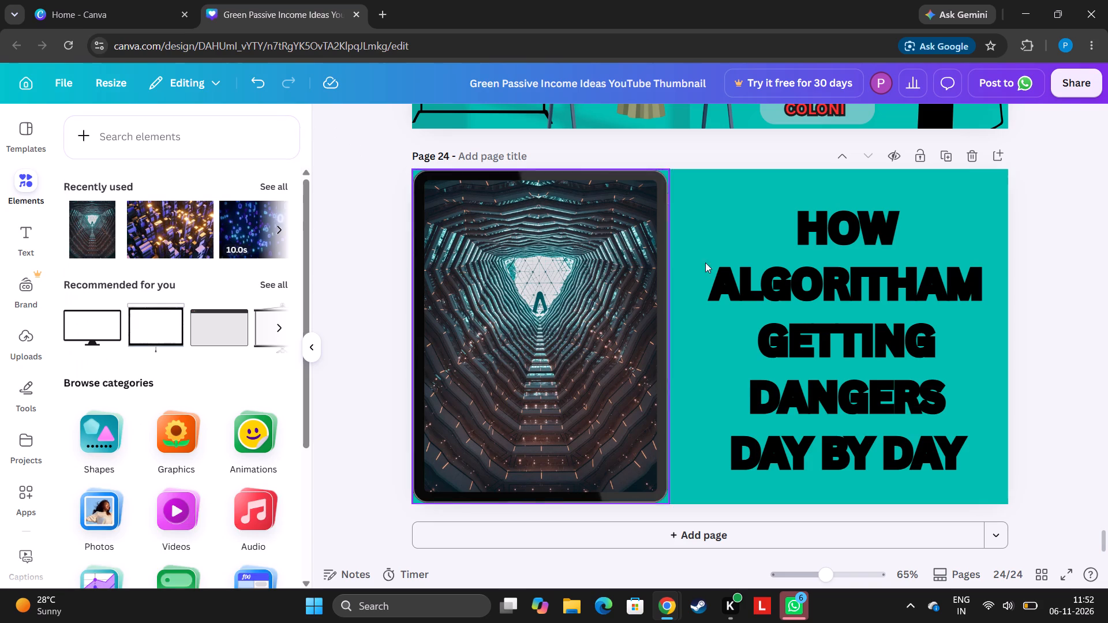
Set page 24's background to dark green #304f19, trying greybrown #958c21, an orange gradient, blue-grey and white along the way.
left_click(914, 196)
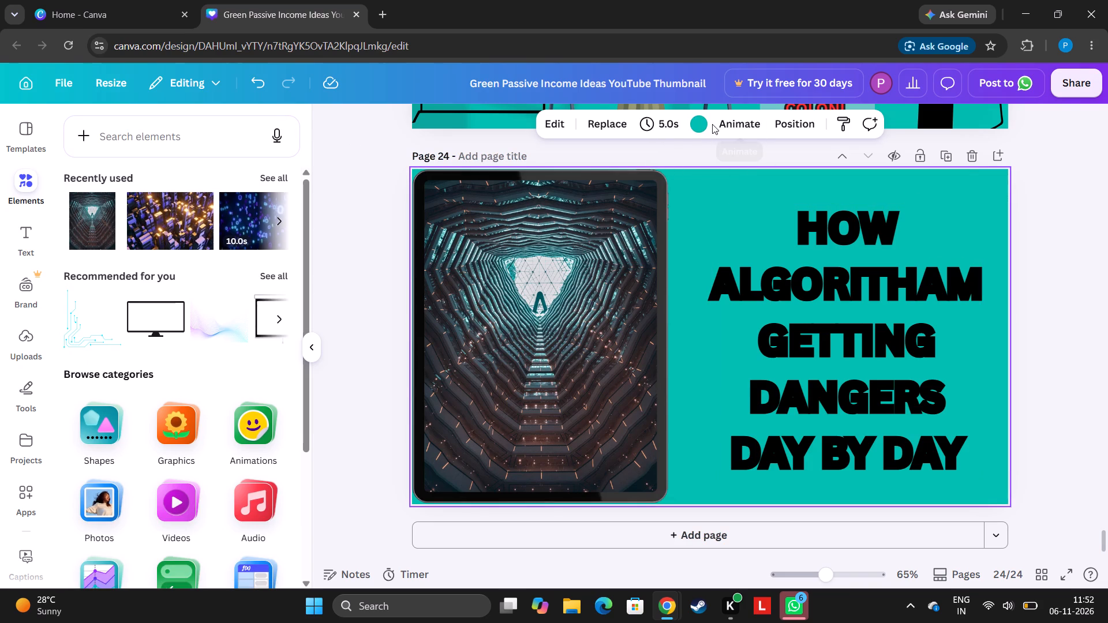
left_click(698, 129)
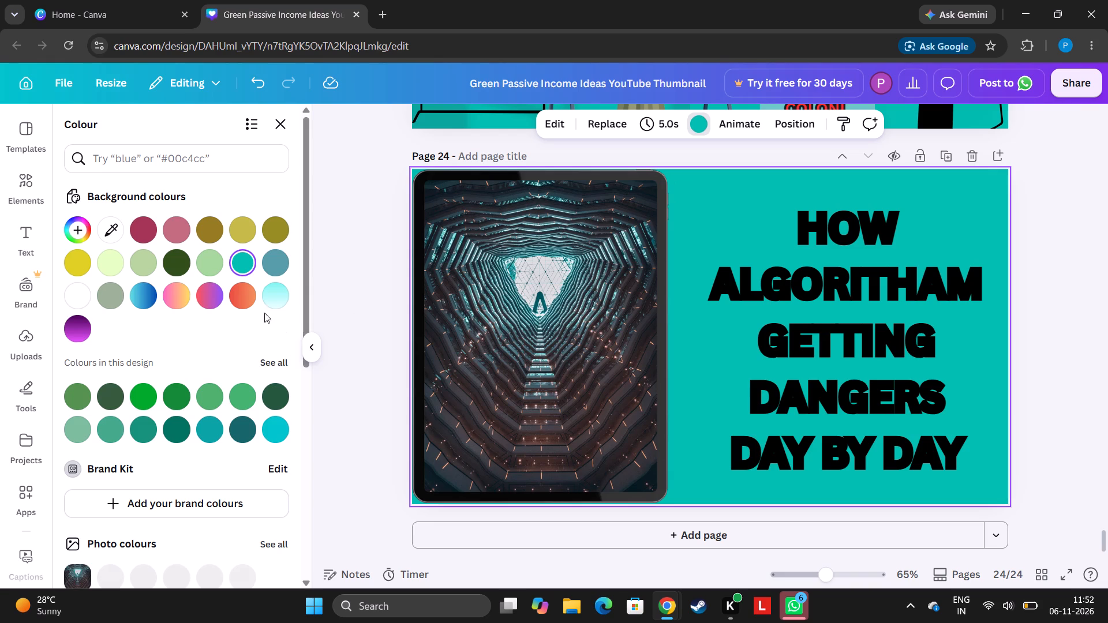
left_click(270, 234)
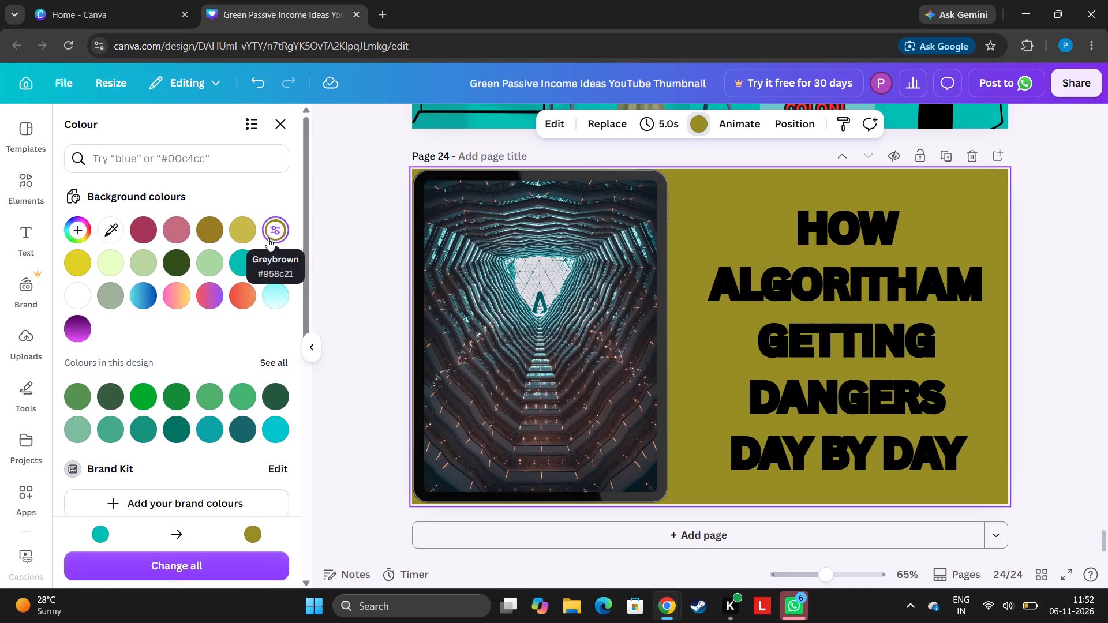
left_click(245, 296)
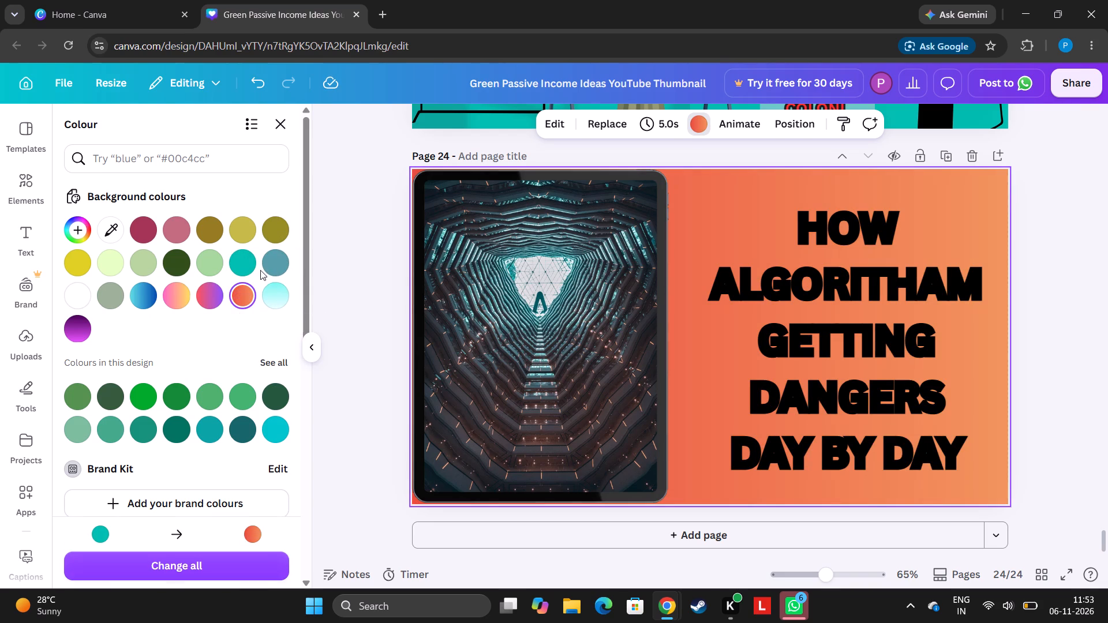
left_click(274, 226)
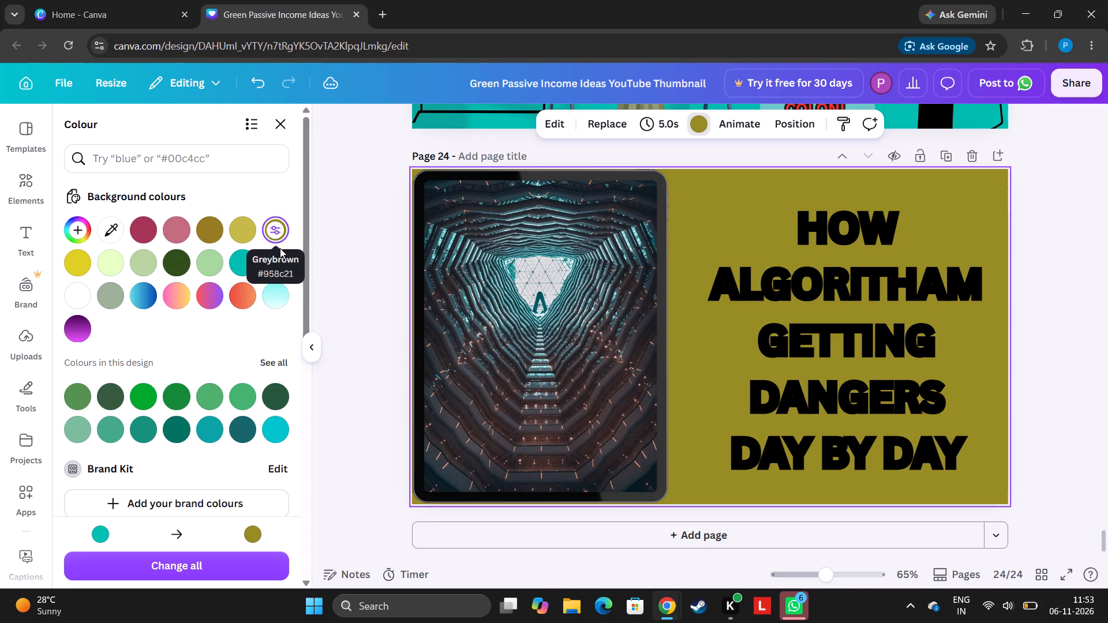
left_click(282, 253)
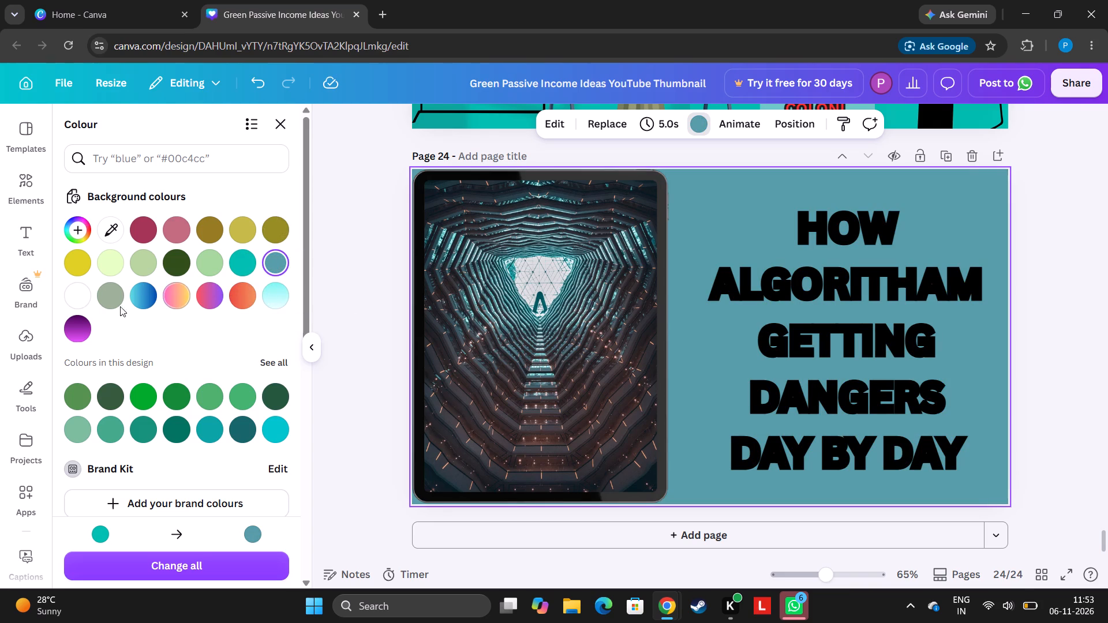
left_click(83, 289)
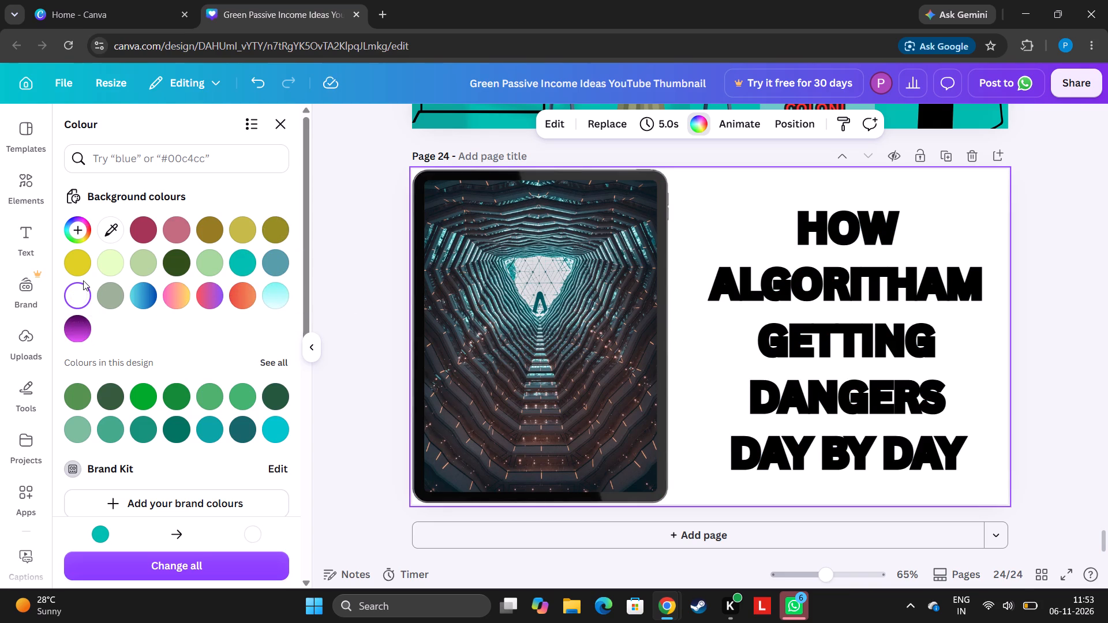
left_click(164, 262)
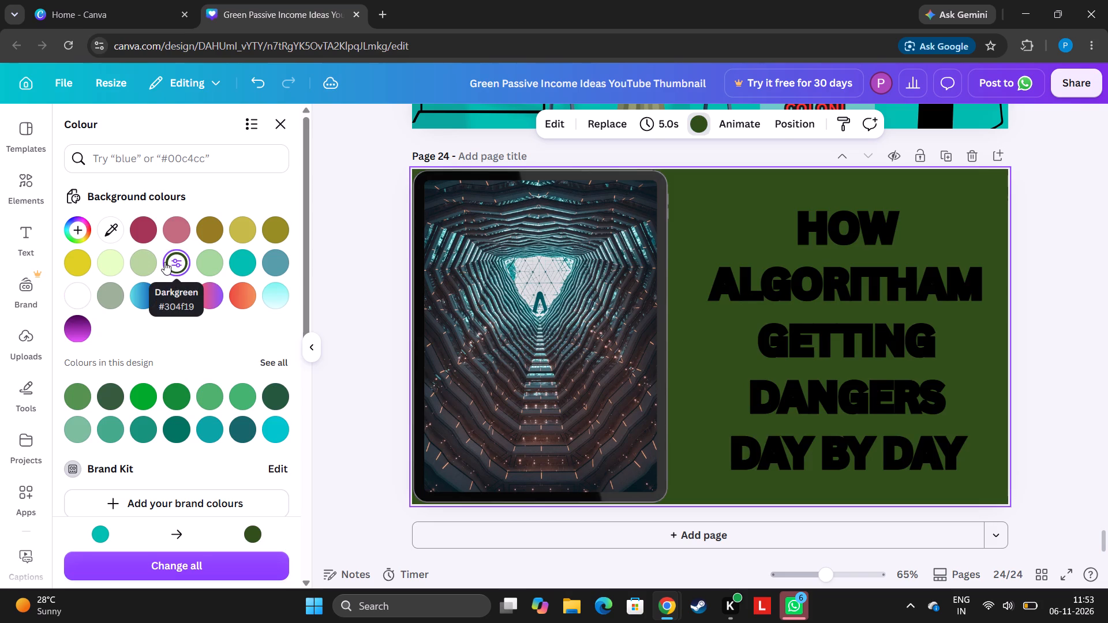
Set page 24's background to medium teal, trying vivid cyan #00c4cc, crimson #a33557, dusty pink and green-teal along the way.
left_click(275, 434)
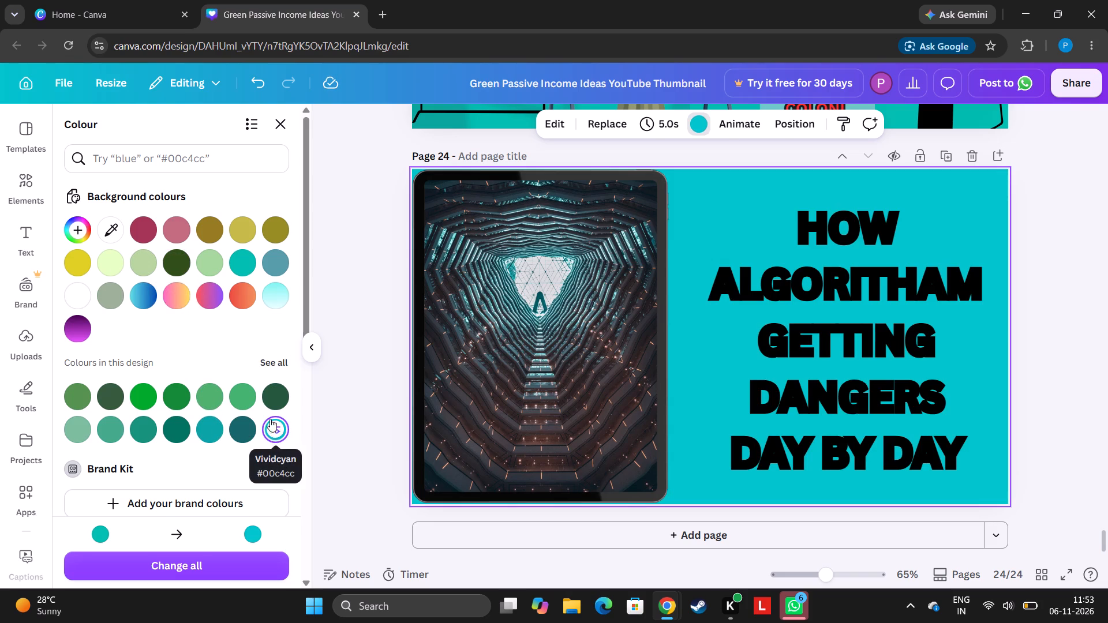
left_click(152, 227)
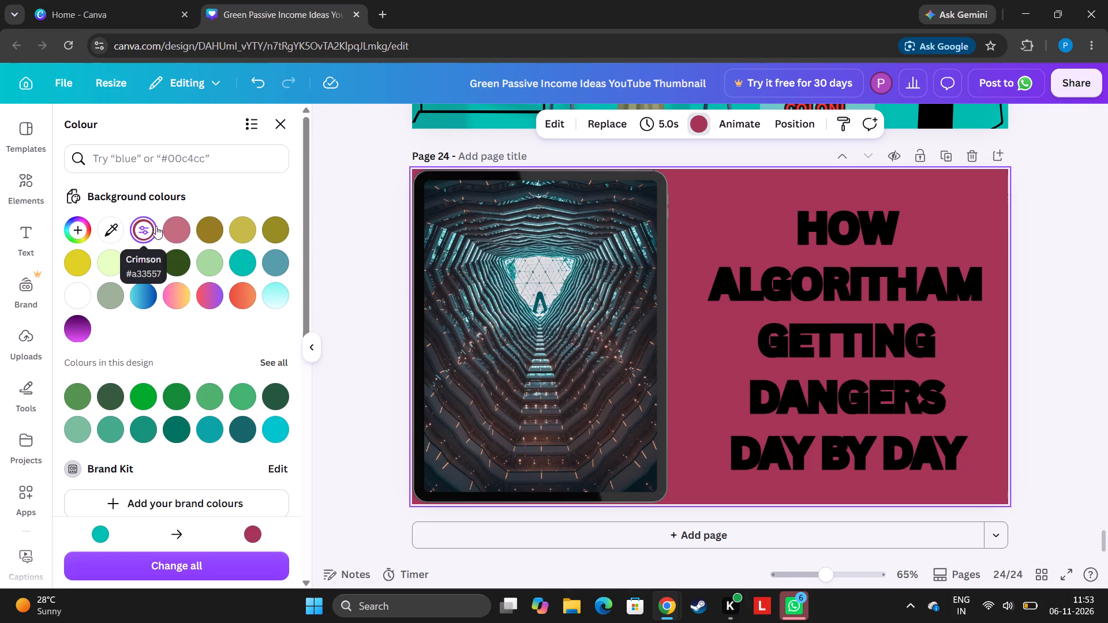
left_click(179, 231)
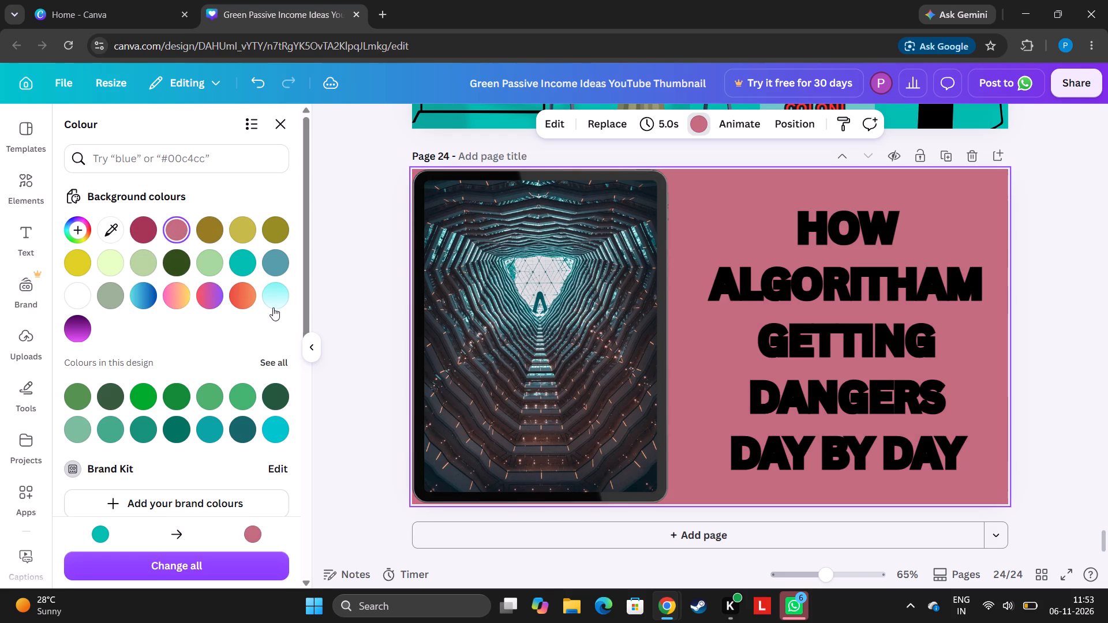
left_click_drag(309, 300, 309, 334)
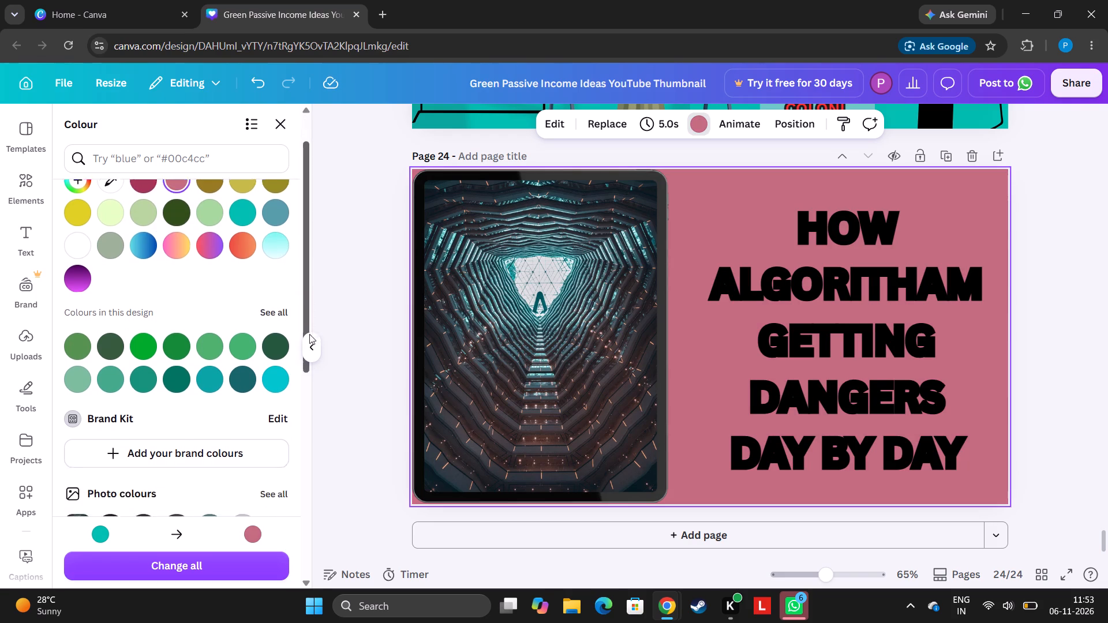
left_click_drag(309, 334, 313, 408)
left_click(269, 222)
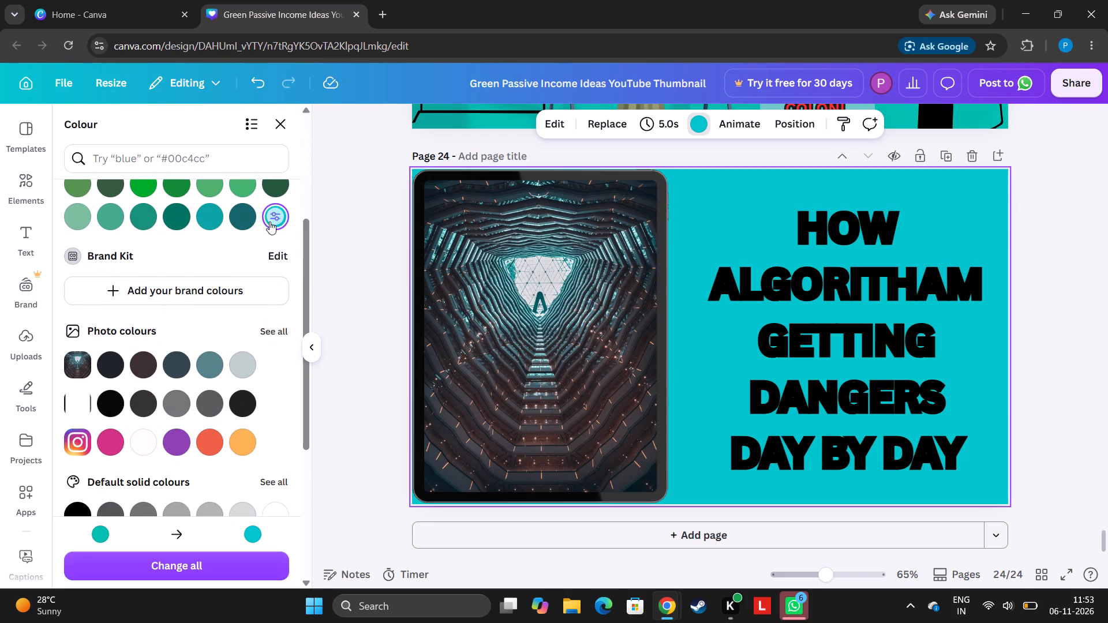
left_click(145, 218)
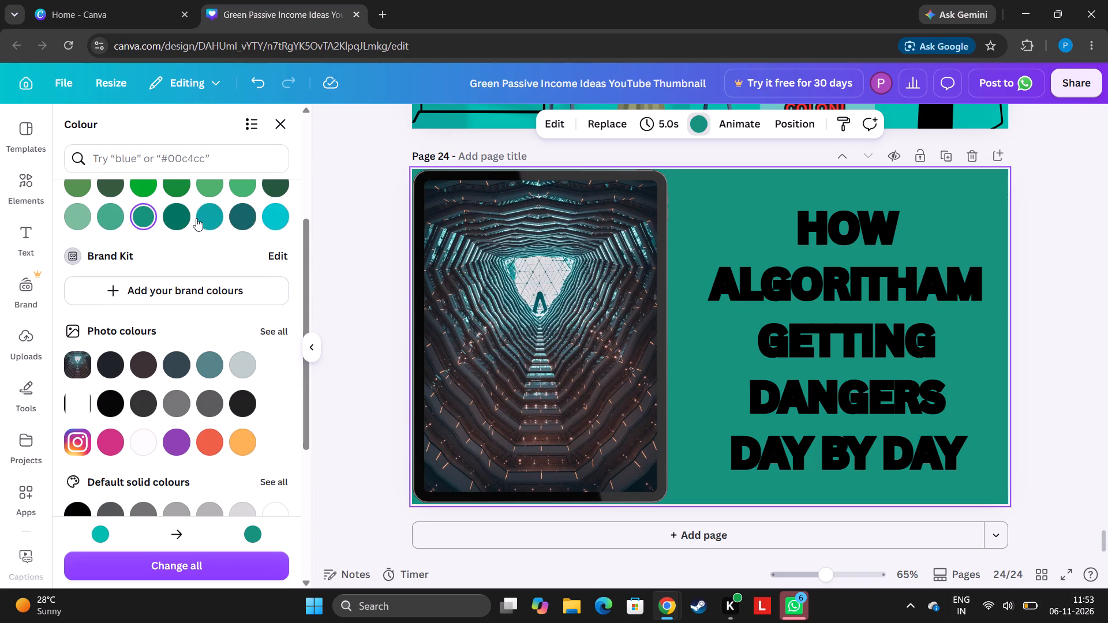
left_click(208, 218)
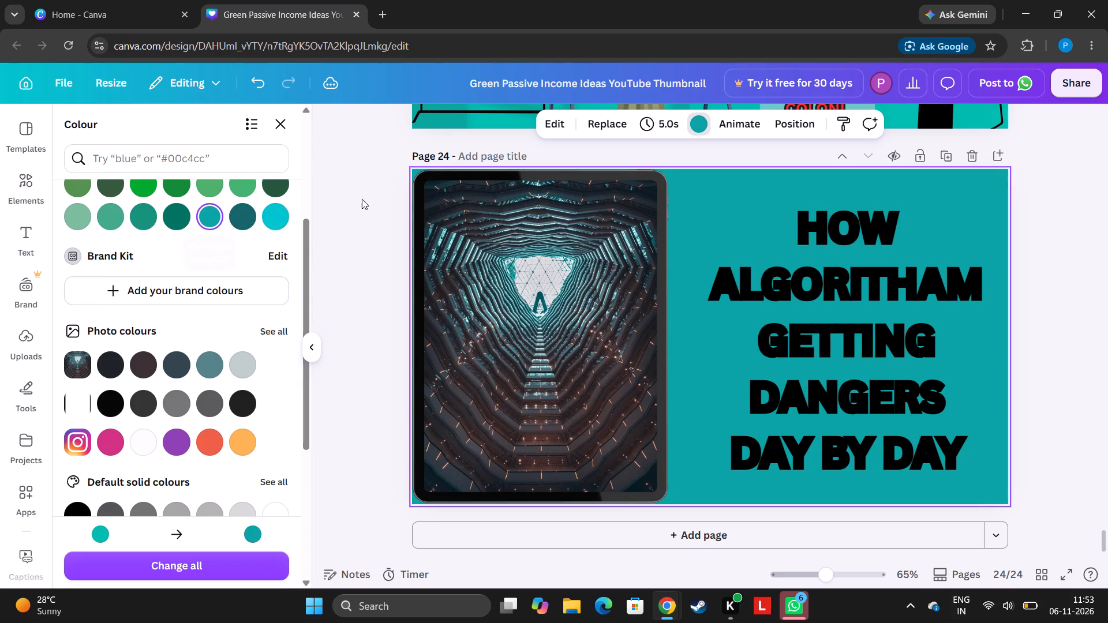
left_click(263, 108)
left_click(272, 131)
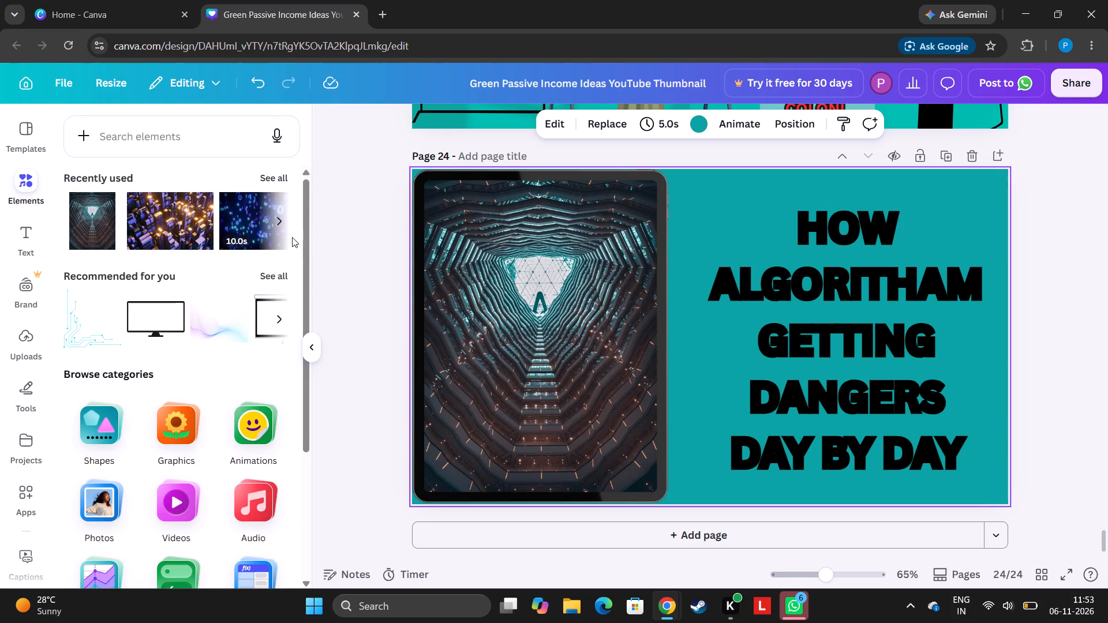
Search the elements for "speed arrow" and show all the matching graphics.
left_click_drag(301, 261, 286, 196)
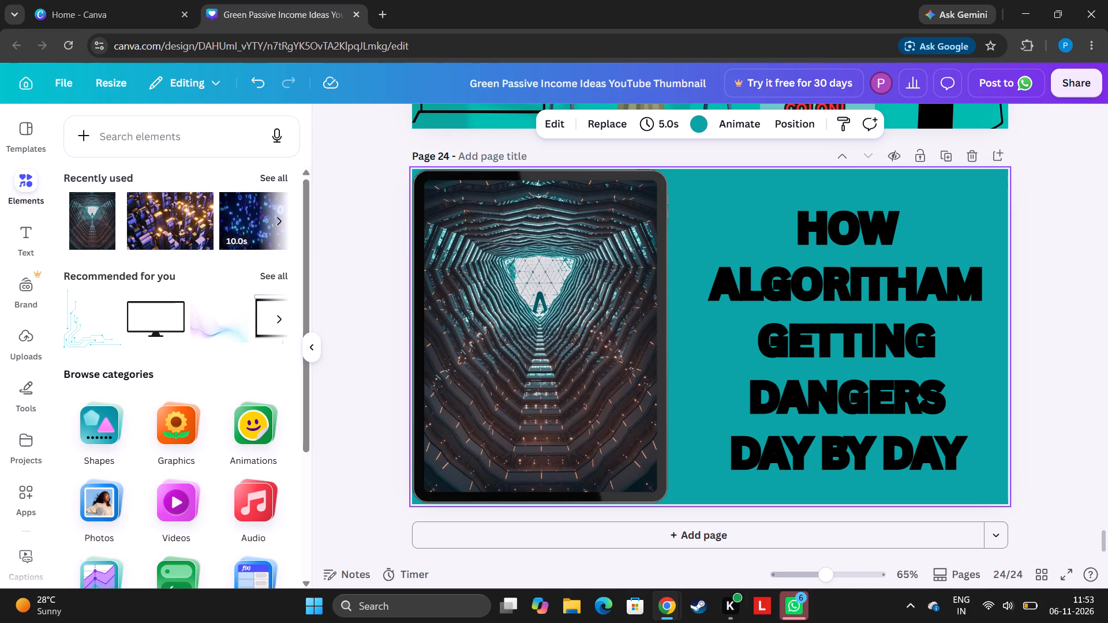
left_click(144, 149)
key("q")
key("a")
left_click(158, 142)
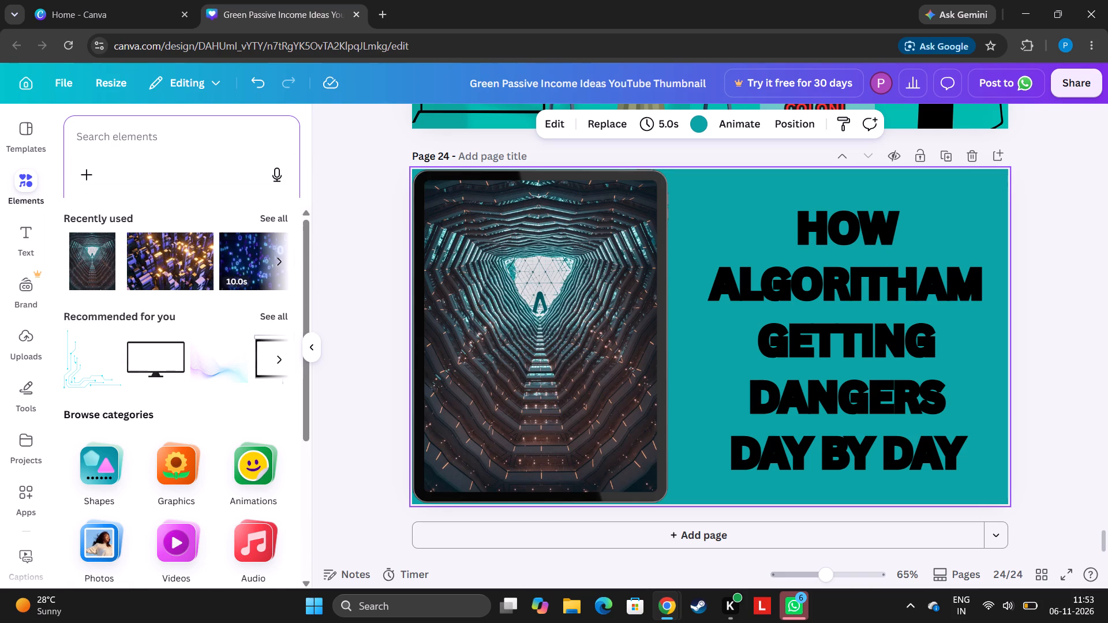
type("ARR")
key("o")
key("w")
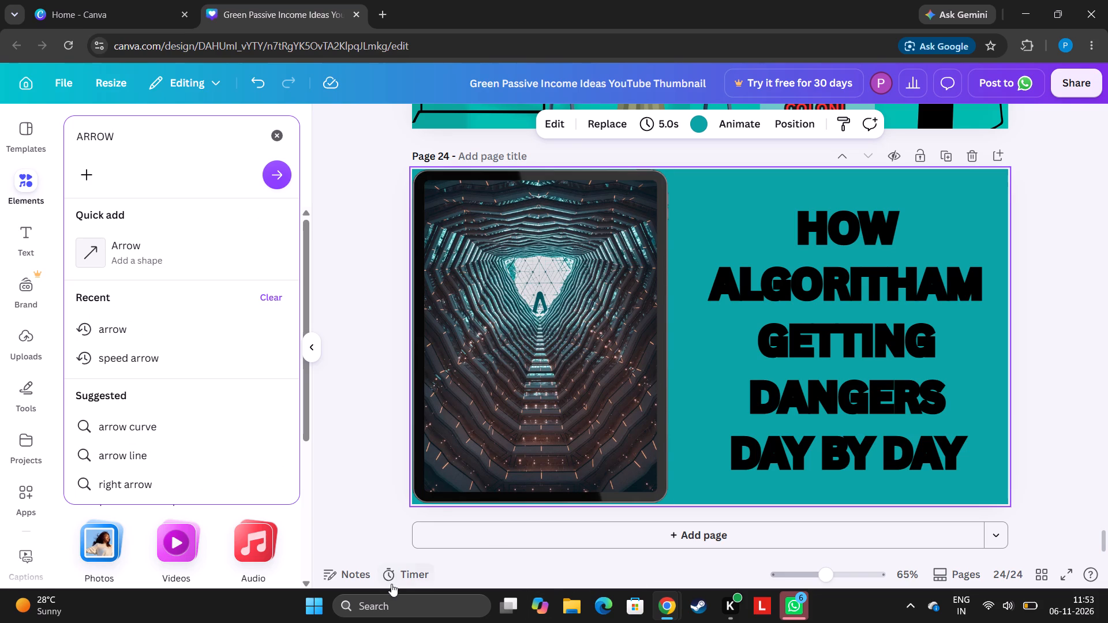
left_click(132, 352)
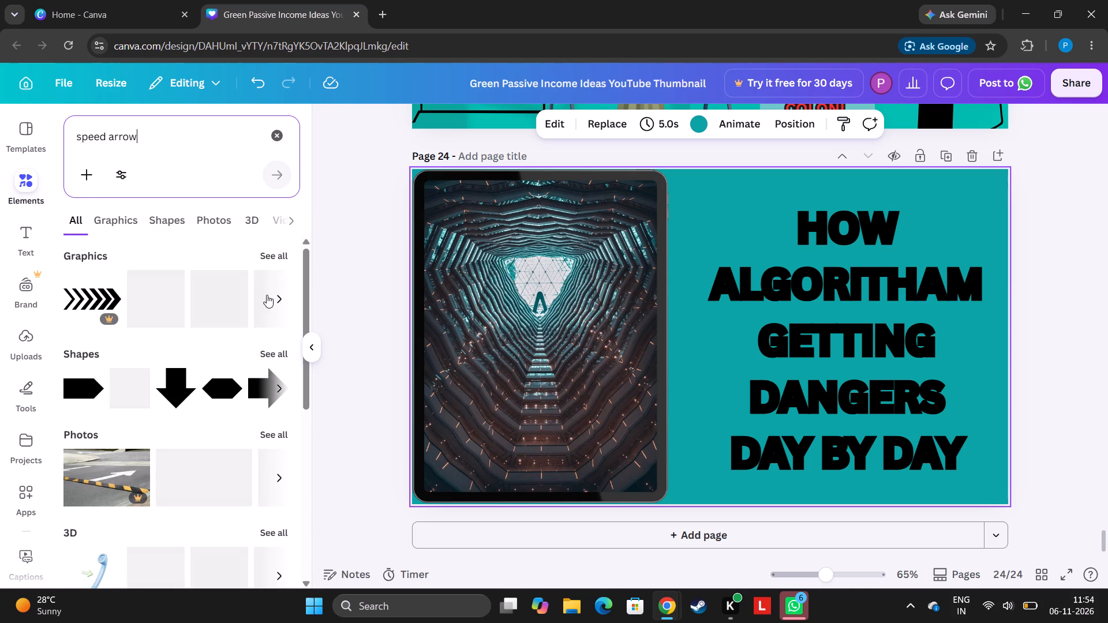
left_click(269, 247)
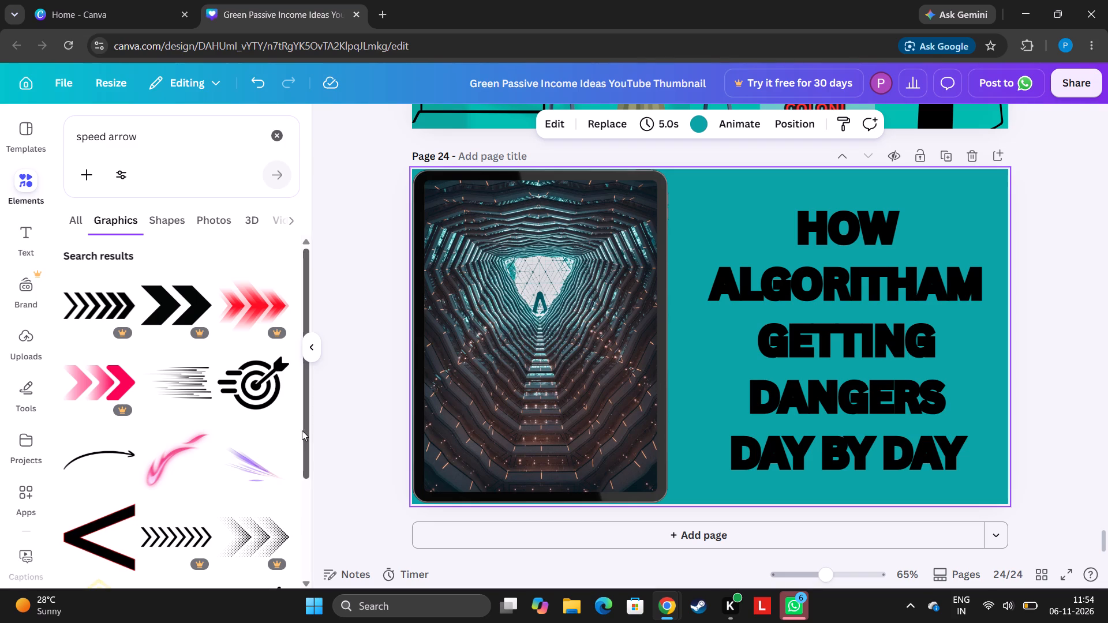
Add the black circled arrow graphic with speed lines, shrink it, and place it beside the tablet's top edge, above the heading's first line.
left_click_drag(307, 422, 323, 601)
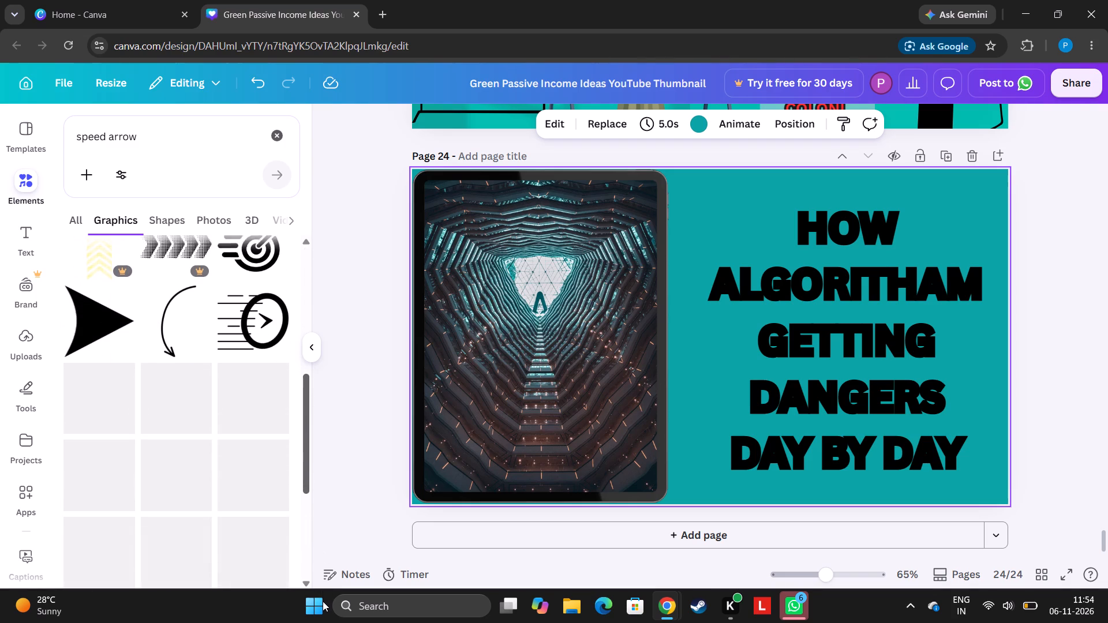
left_click_drag(323, 601, 323, 602)
left_click(225, 327)
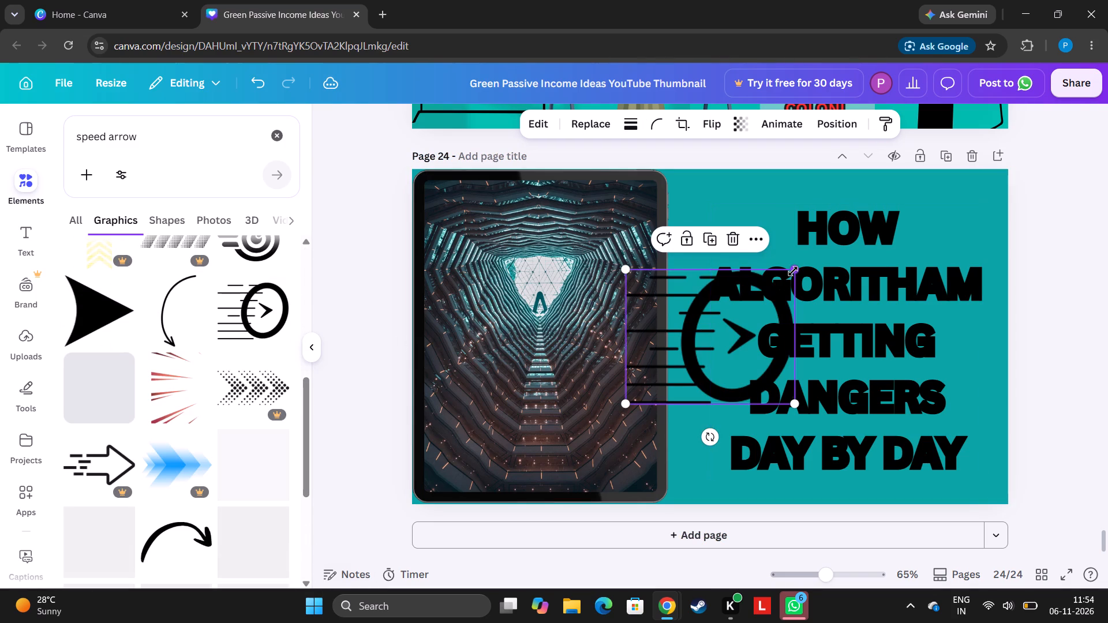
left_click_drag(793, 271, 724, 387)
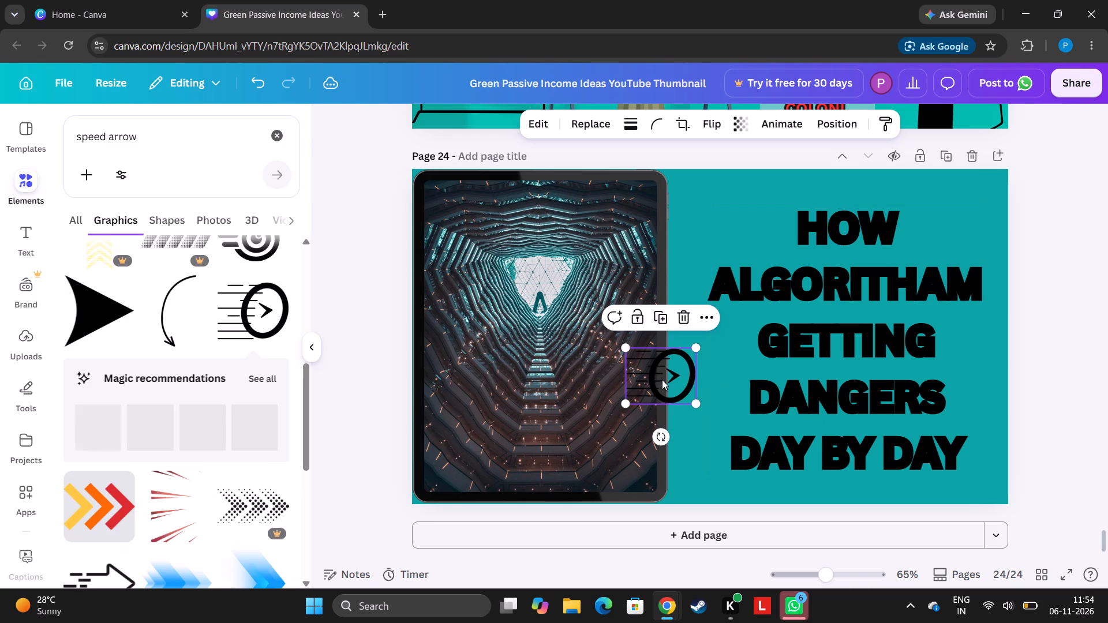
left_click_drag(662, 382, 717, 202)
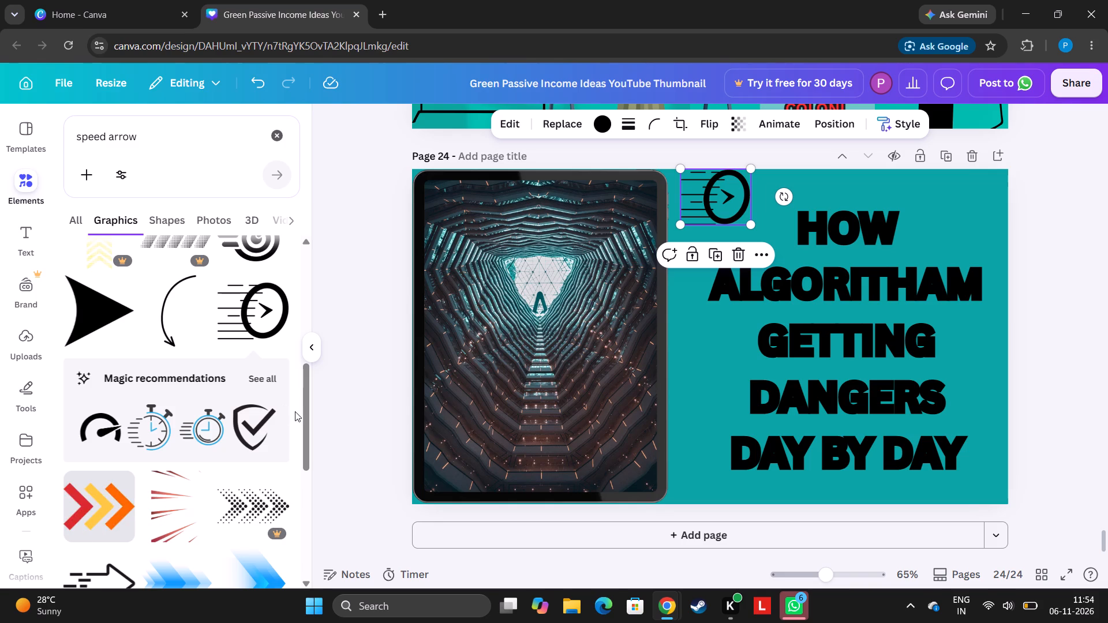
Add the black upward-curving arrow graphic, shrink it, and place it across the tablet's edge, pointing toward the word GETTING.
left_click_drag(304, 421, 309, 448)
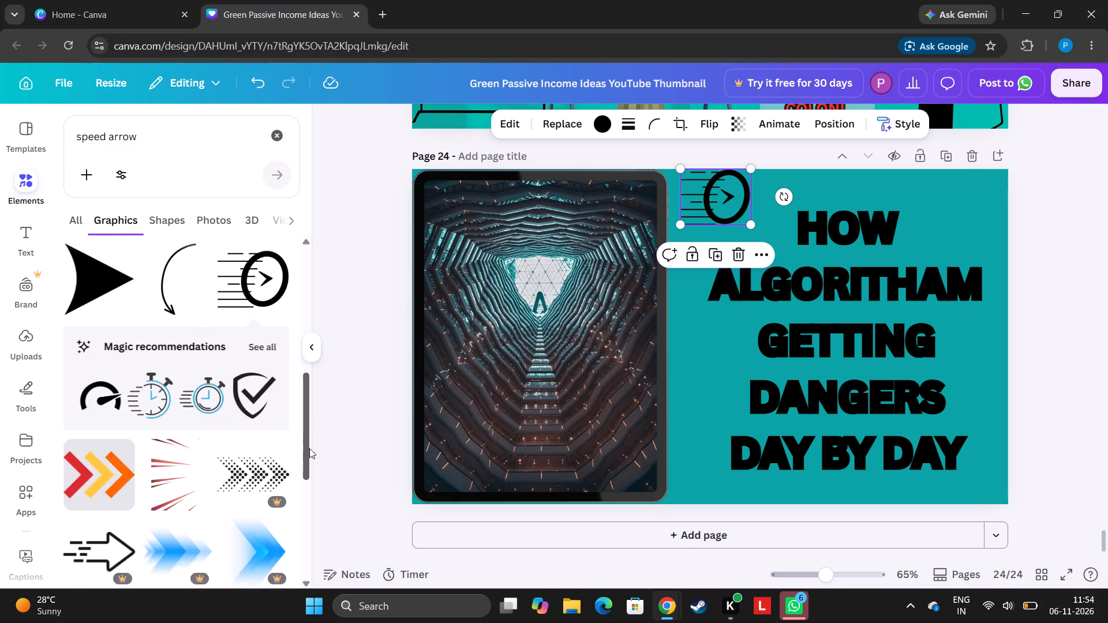
left_click_drag(309, 448, 325, 526)
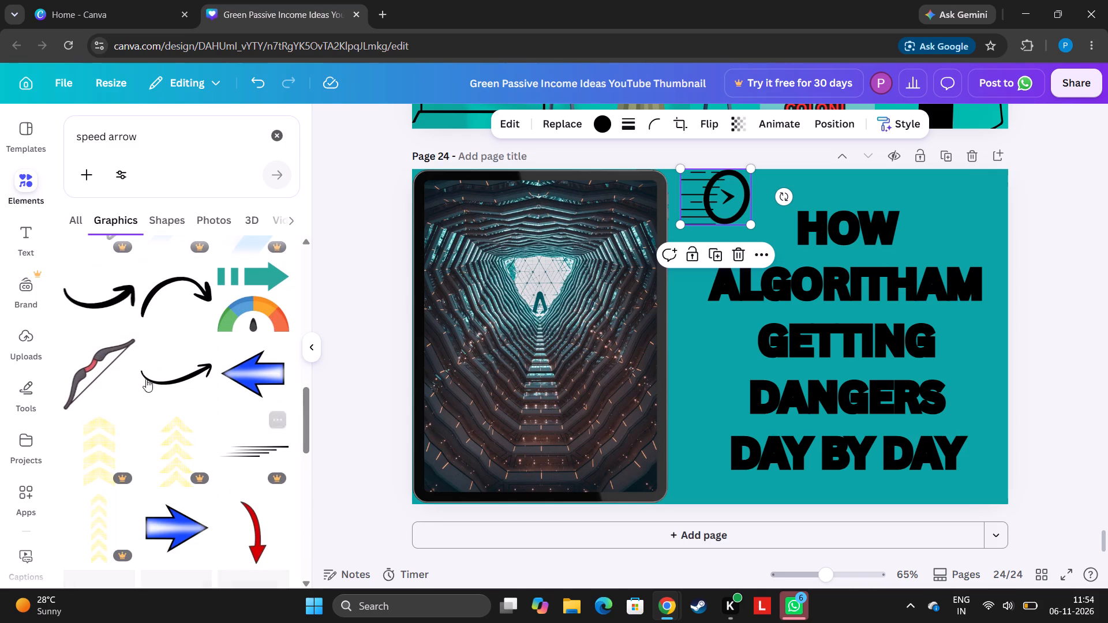
left_click(98, 283)
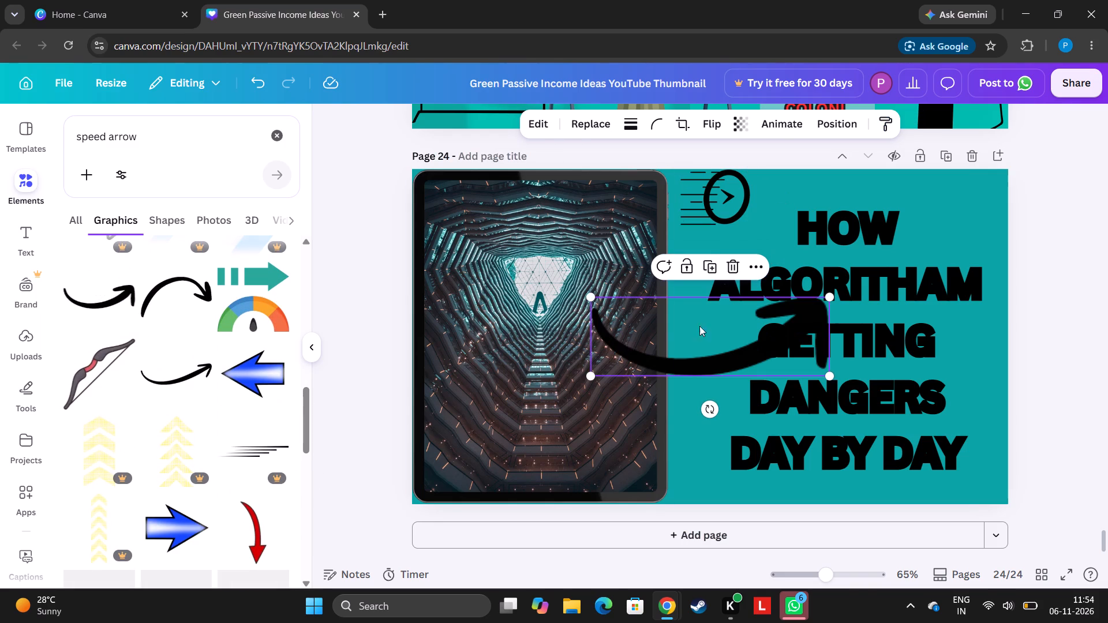
left_click_drag(826, 298, 717, 369)
left_click_drag(666, 368, 701, 359)
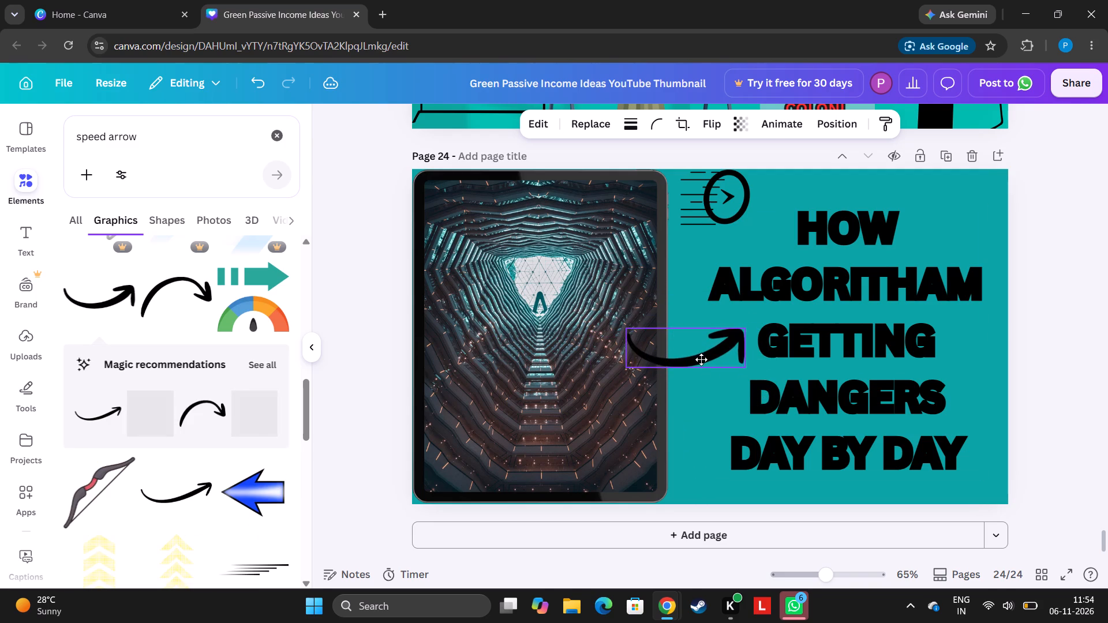
left_click_drag(701, 359, 690, 358)
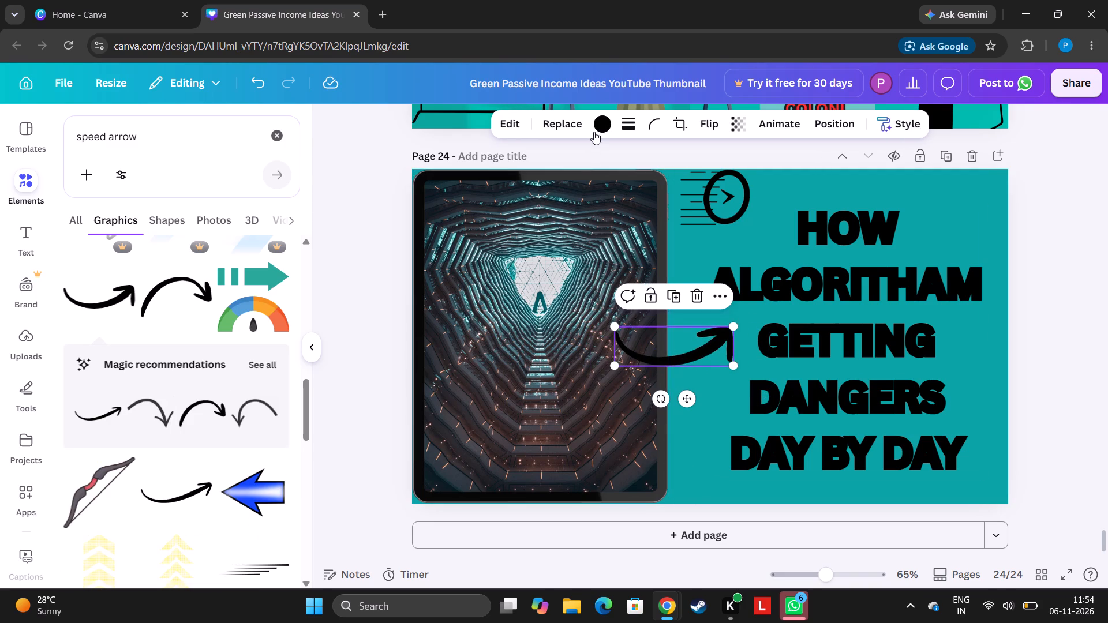
Recolour the curved arrow light yellow, trying white, pale pink and off-white along the way.
left_click(594, 130)
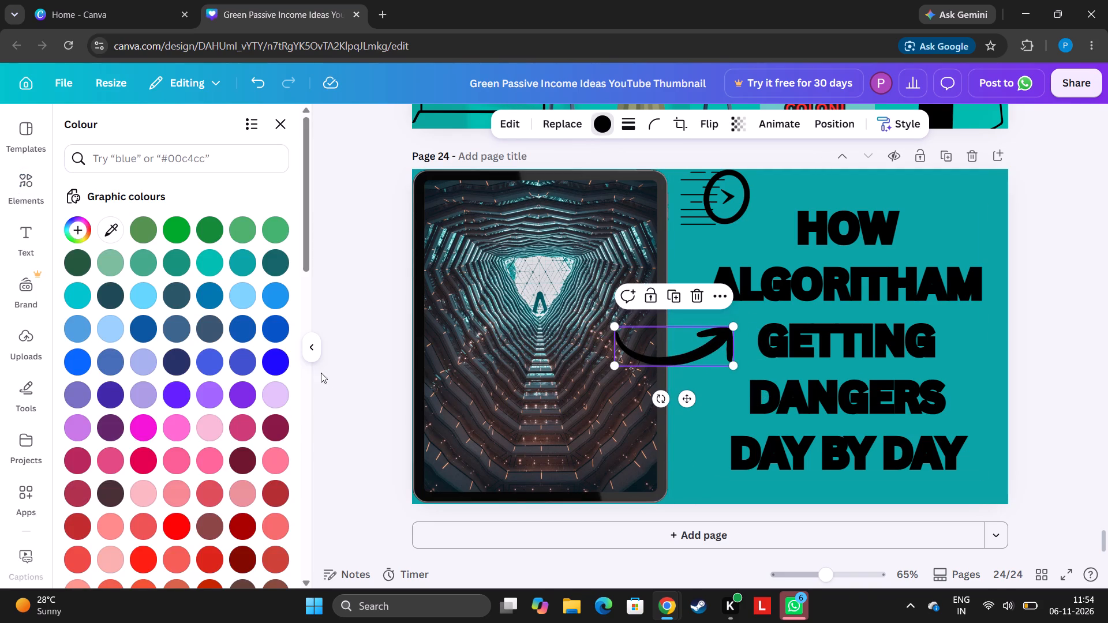
left_click_drag(306, 238, 306, 476)
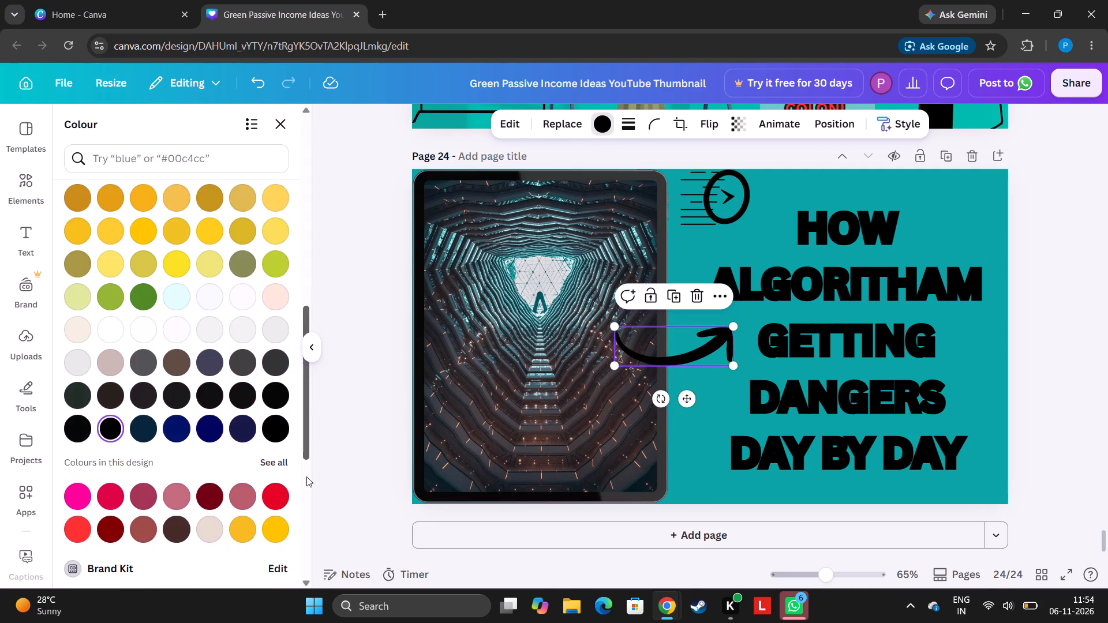
left_click_drag(306, 476, 310, 485)
left_click(236, 258)
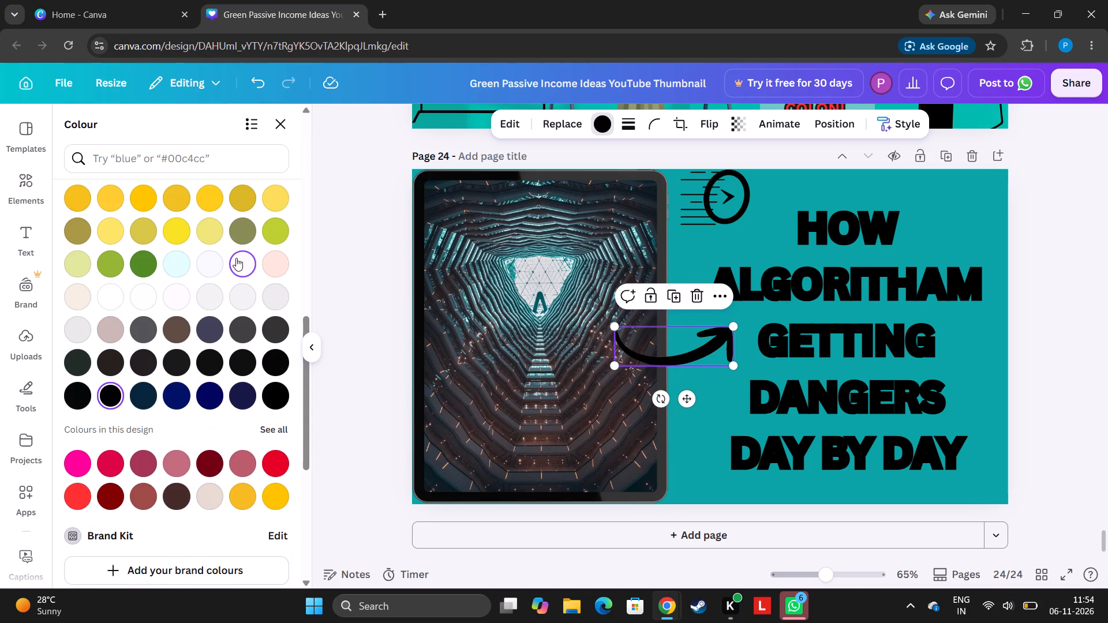
left_click(268, 267)
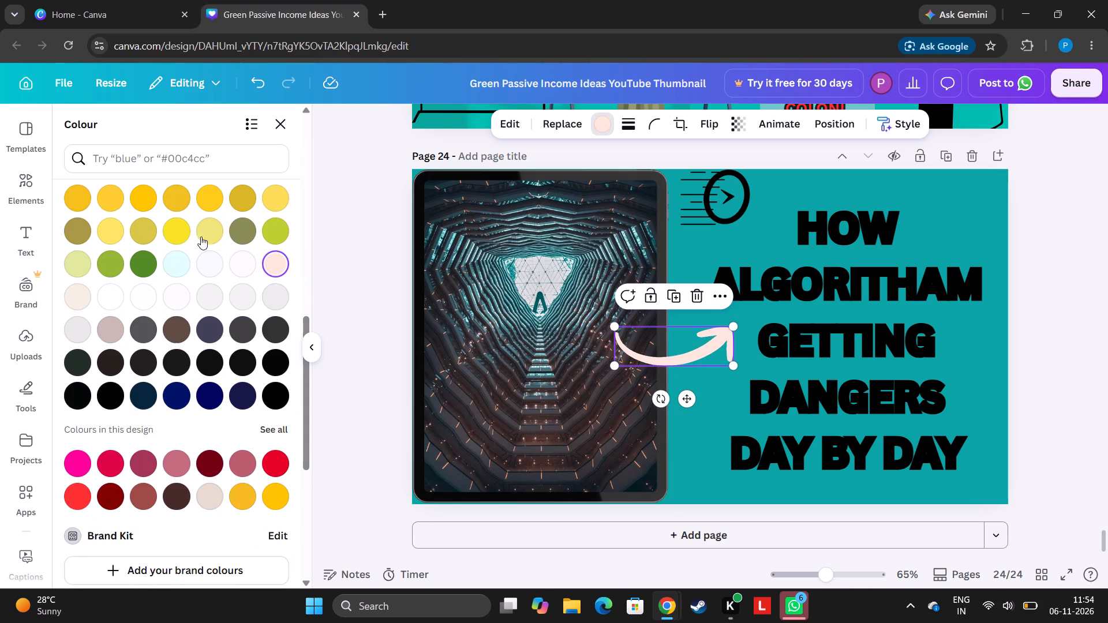
left_click(200, 261)
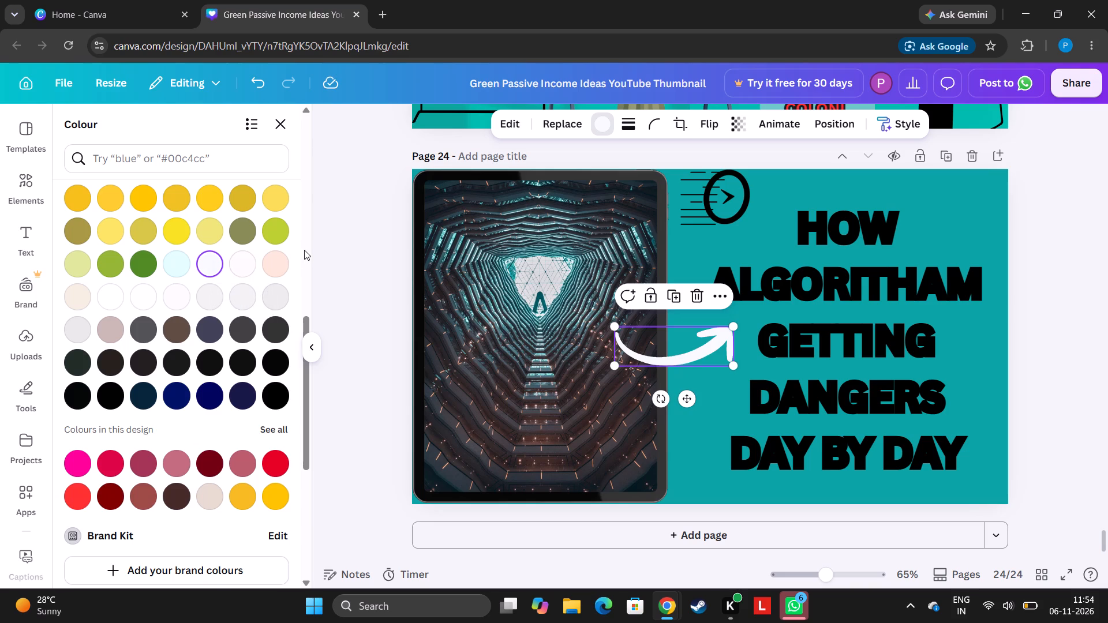
left_click_drag(269, 215, 269, 206)
left_click(269, 206)
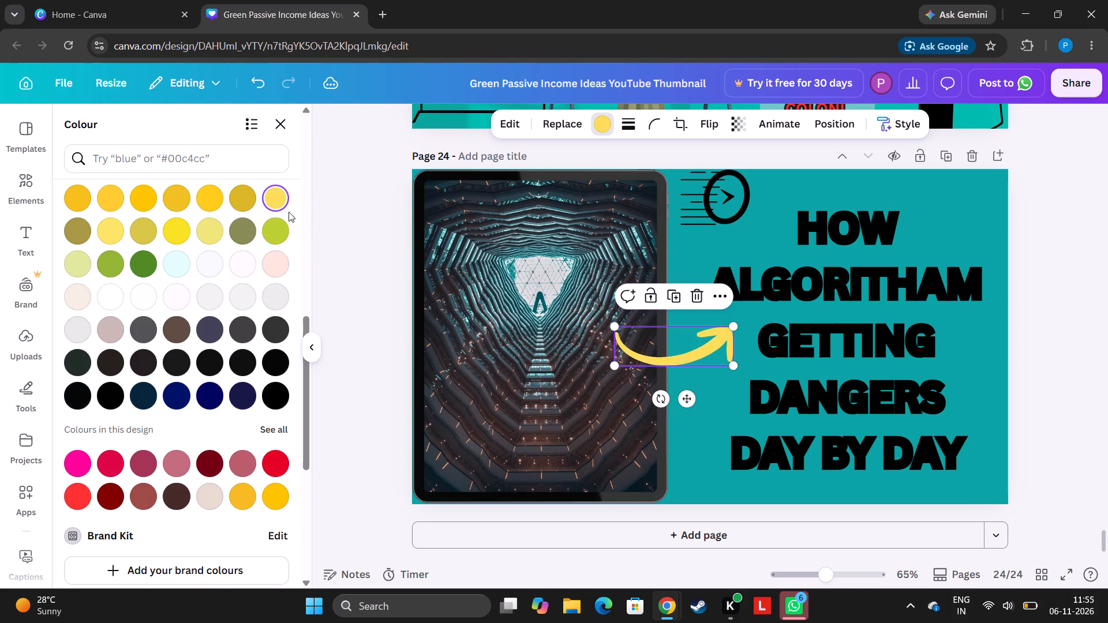
left_click(275, 123)
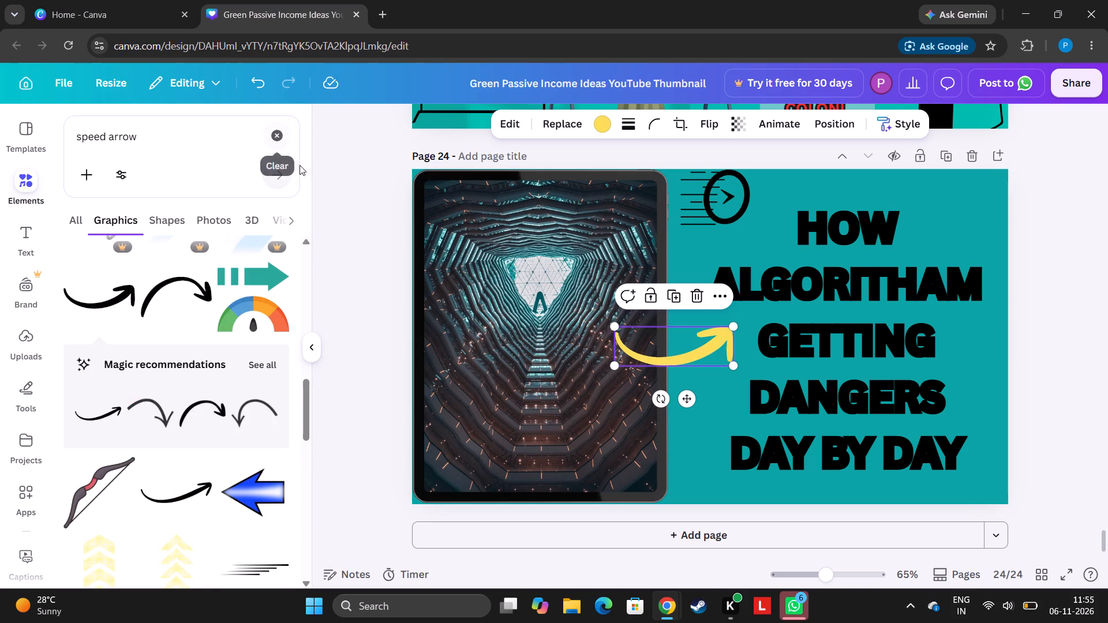
Add the black target-with-arrow graphic with speed lines, shrink it, and place it just after the word HOW in the heading.
left_click_drag(306, 419, 318, 489)
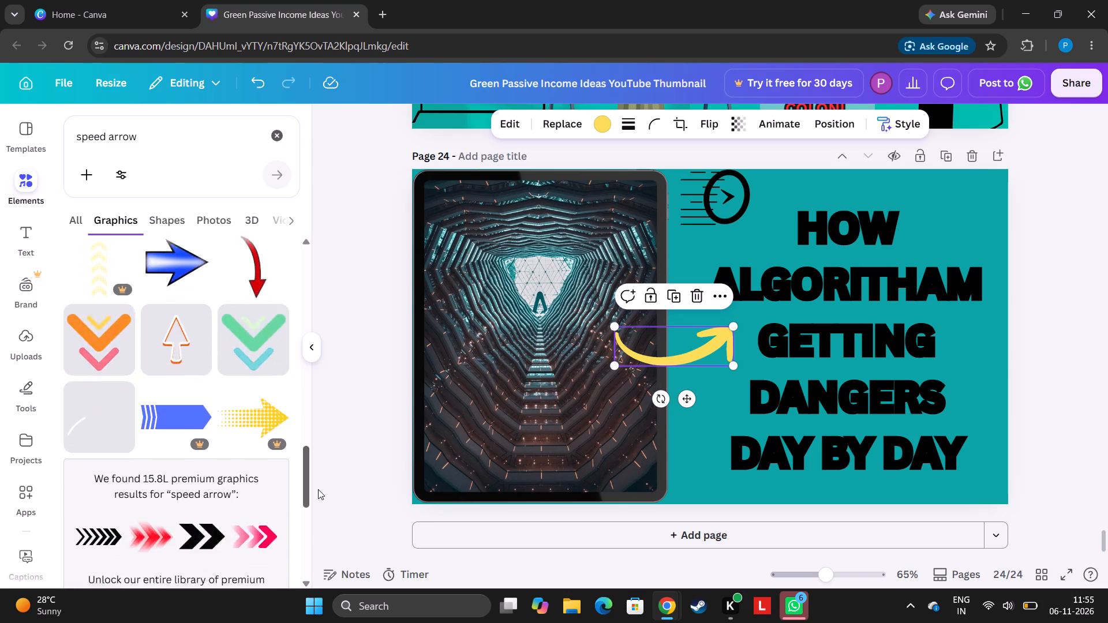
left_click_drag(318, 489, 324, 532)
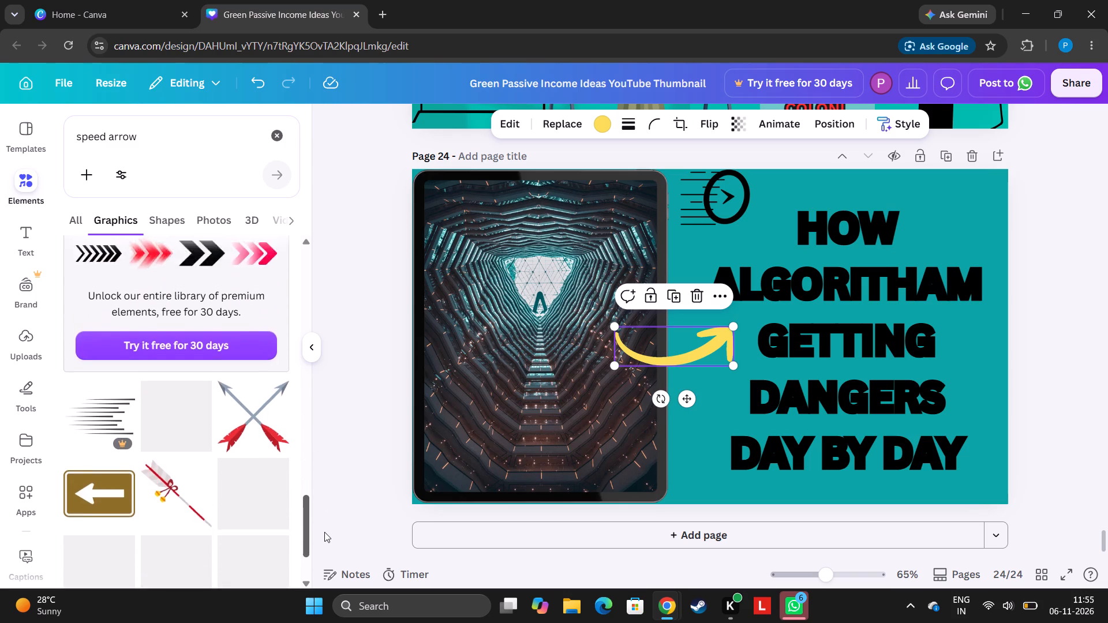
left_click_drag(324, 532, 295, 354)
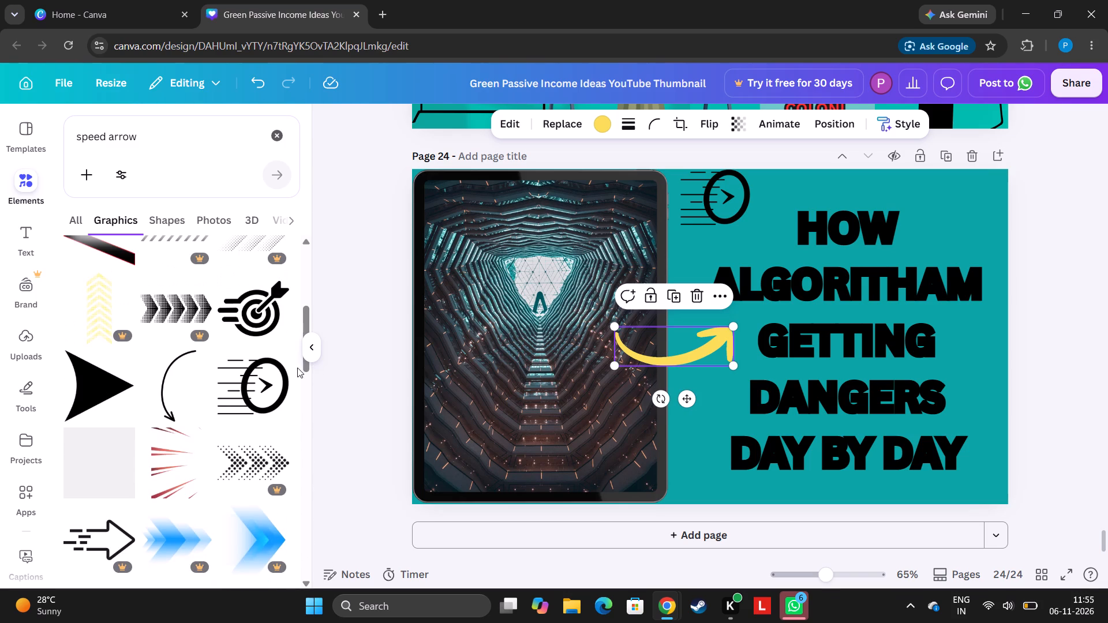
left_click_drag(310, 325, 303, 295)
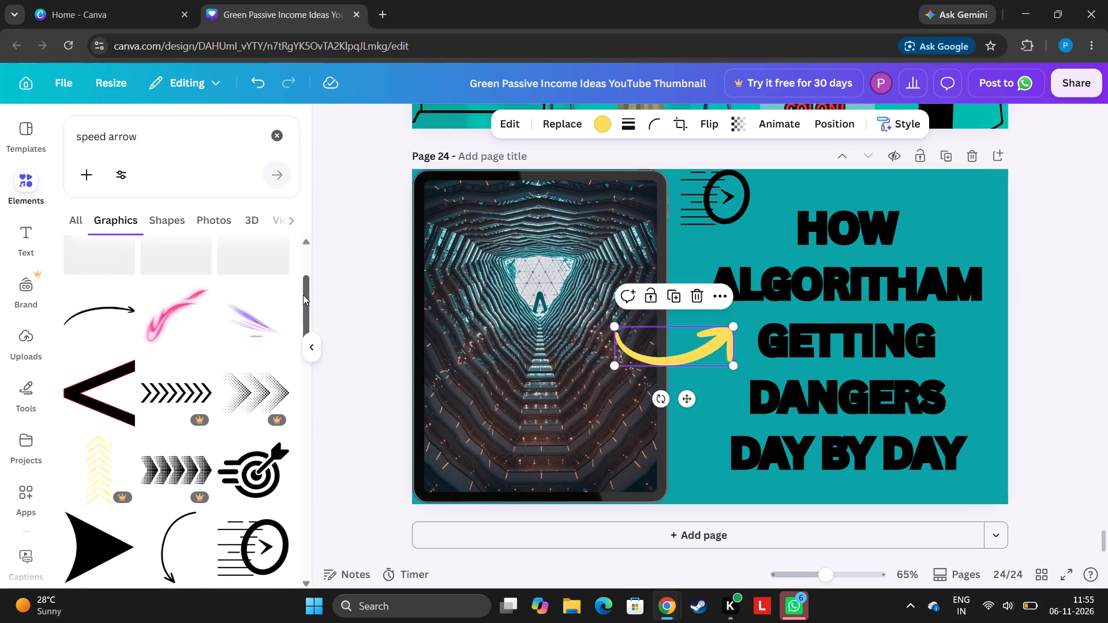
left_click_drag(303, 295, 303, 291)
left_click(249, 513)
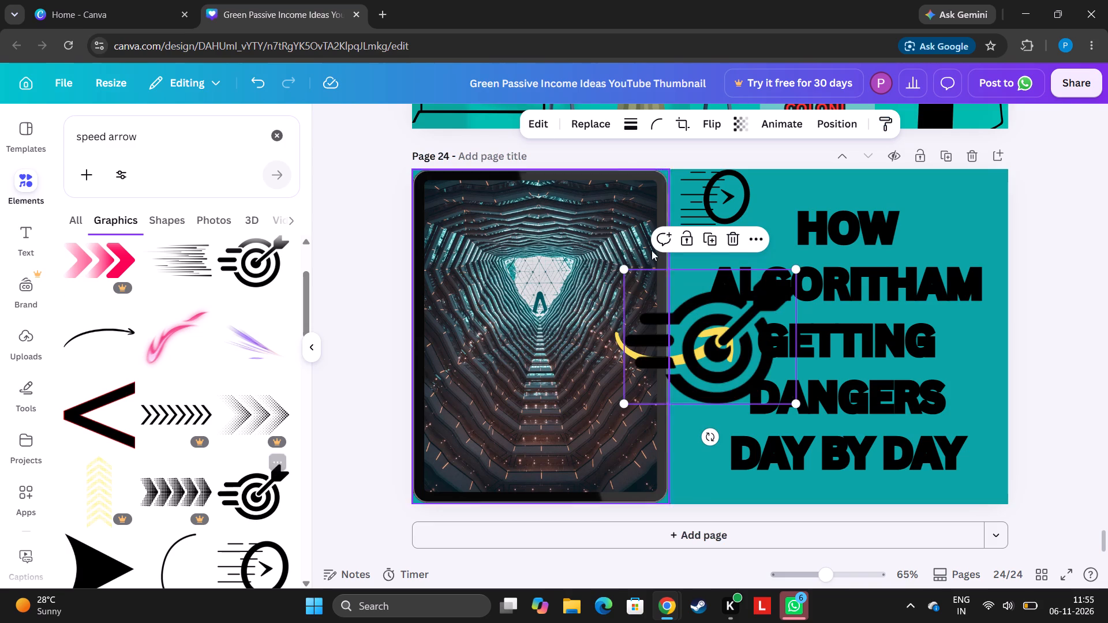
left_click_drag(792, 265, 772, 297)
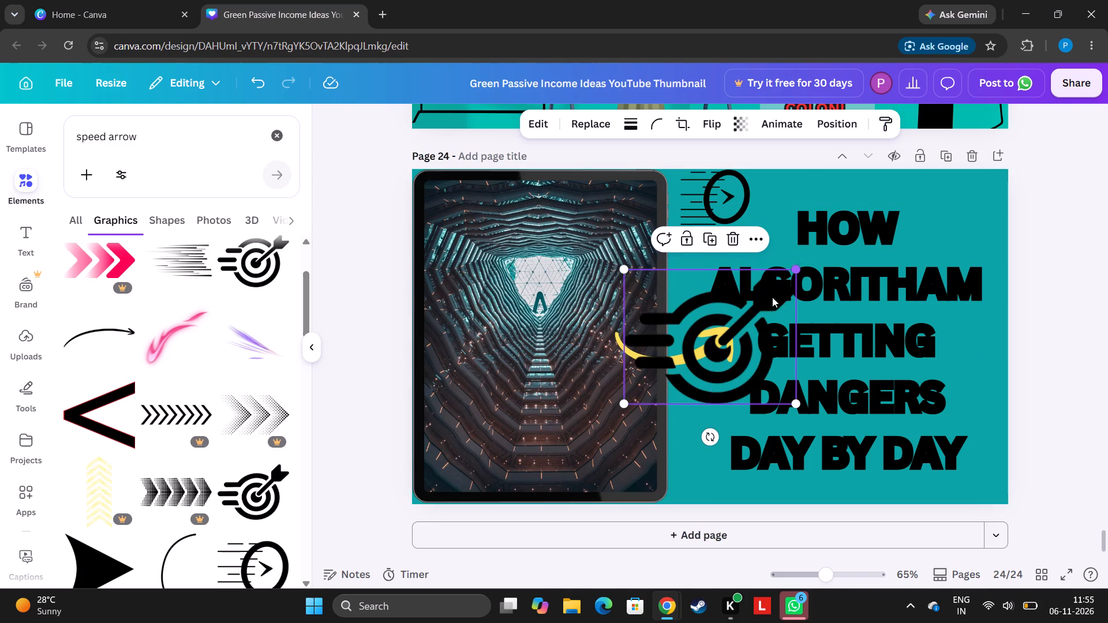
left_click_drag(772, 297, 714, 377)
left_click_drag(680, 374, 817, 431)
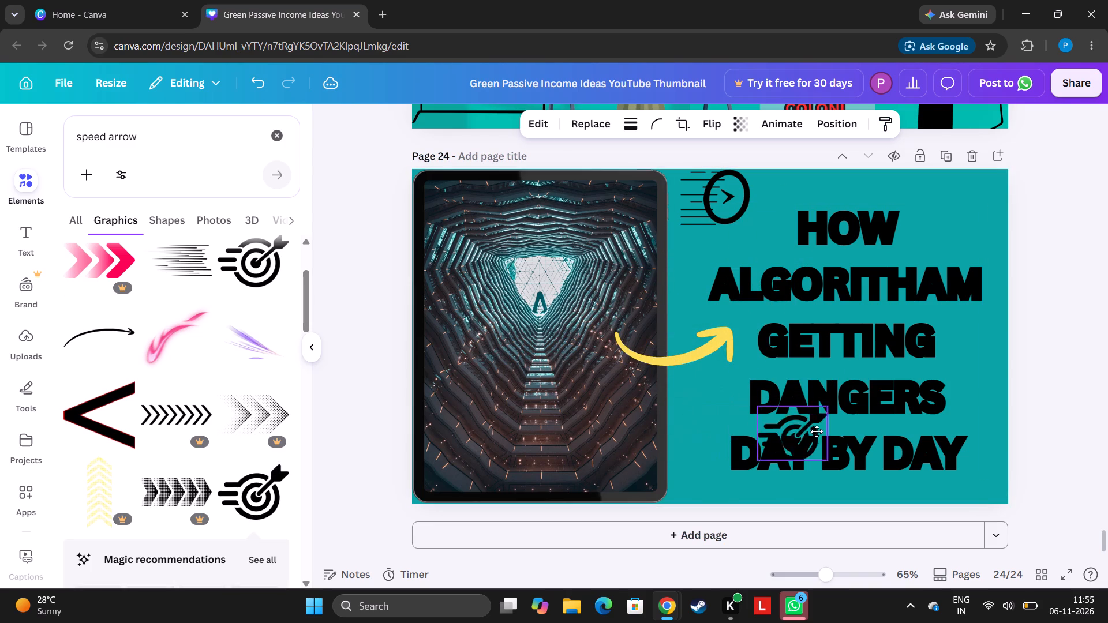
left_click_drag(817, 431, 1021, 171)
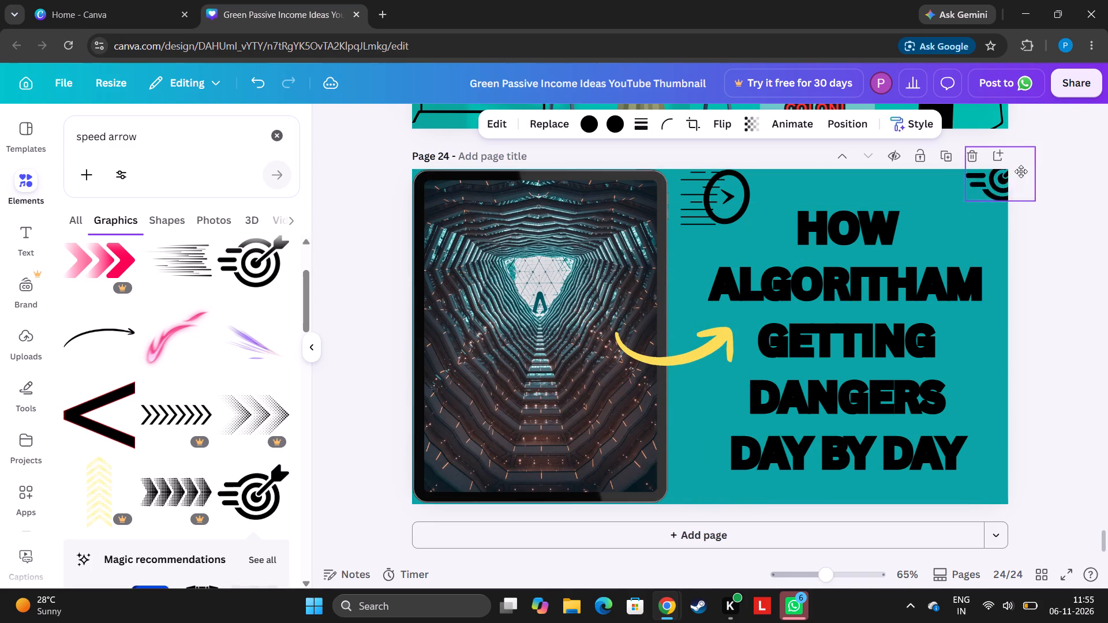
left_click_drag(1021, 171, 997, 202)
left_click_drag(997, 204, 987, 211)
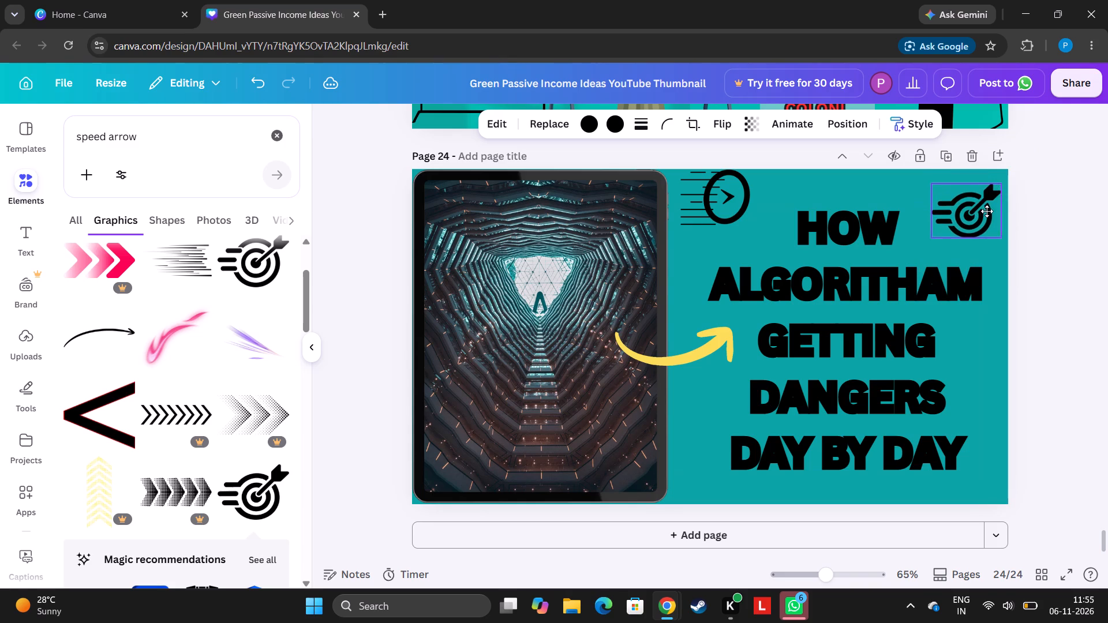
left_click_drag(987, 211, 980, 222)
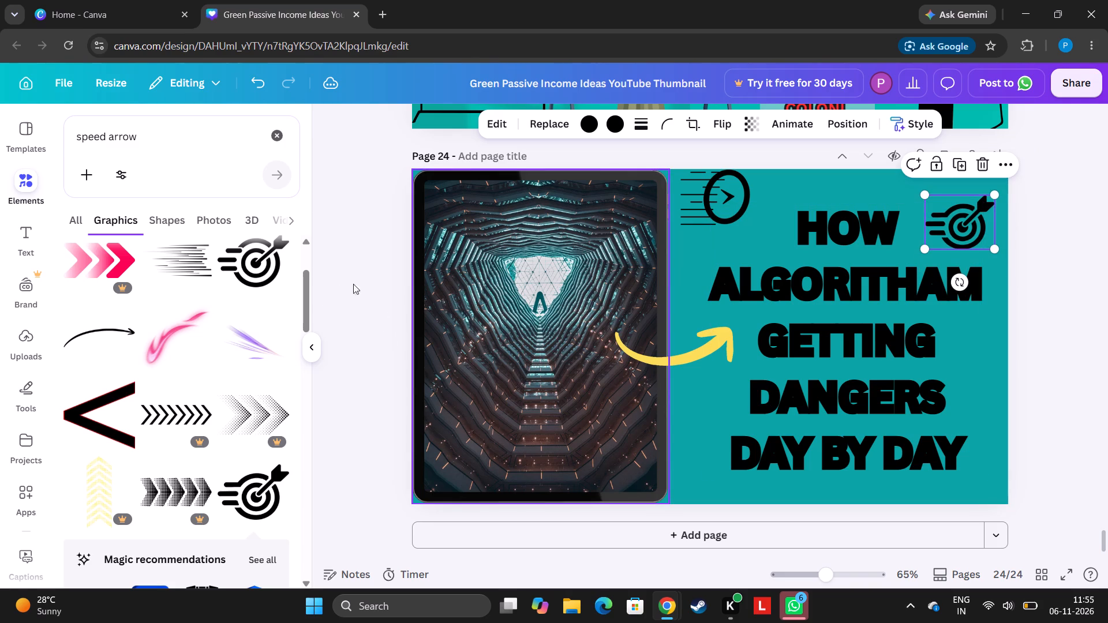
Add the black horizontal speed lines graphic, shrink it, and place it across the tablet's edge, leading into the word DANGERS.
left_click_drag(306, 298, 260, 576)
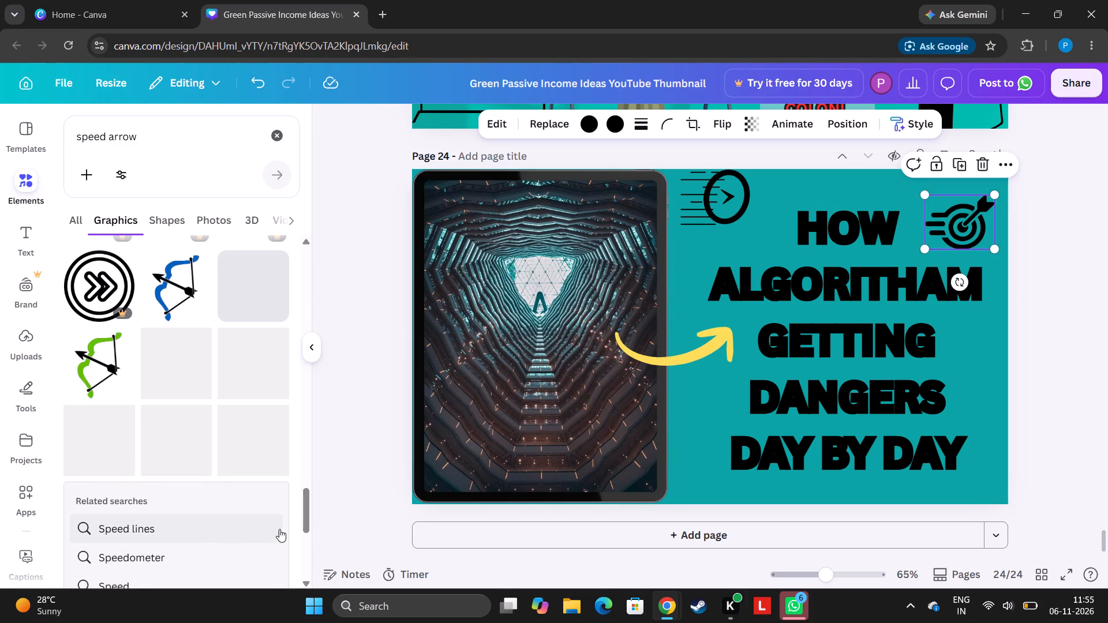
left_click_drag(305, 505, 295, 540)
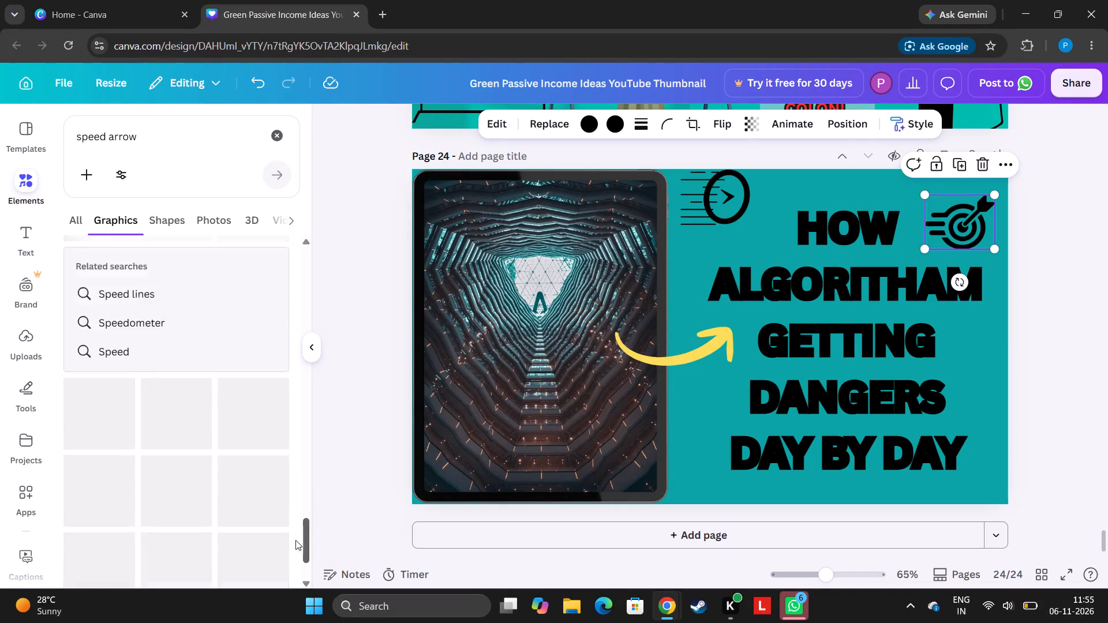
left_click_drag(295, 540, 293, 610)
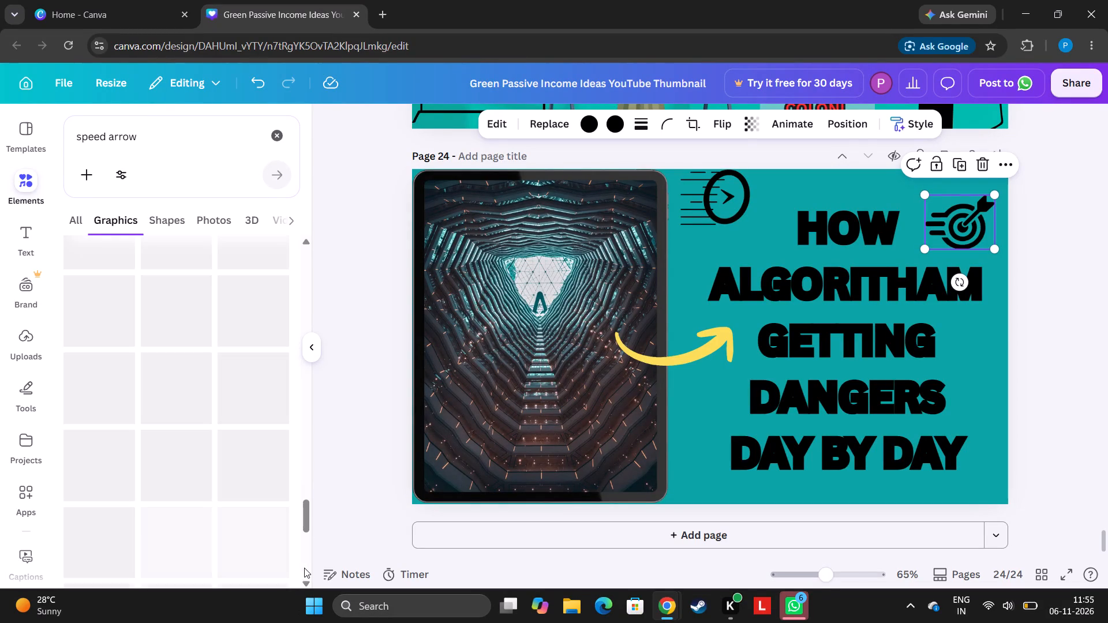
left_click_drag(309, 528, 388, 42)
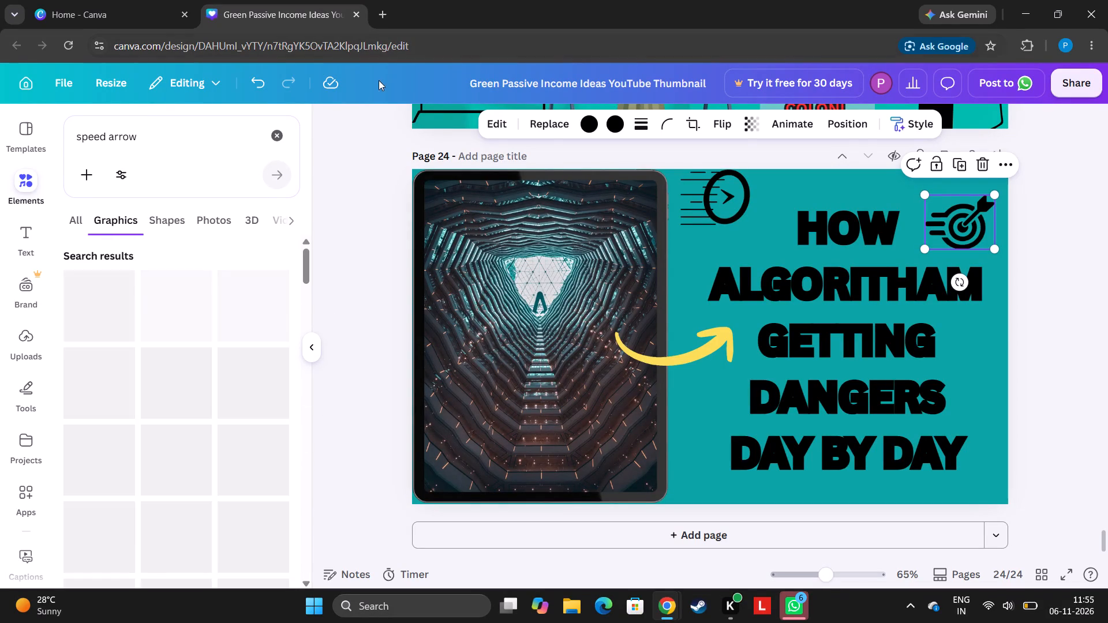
left_click(208, 379)
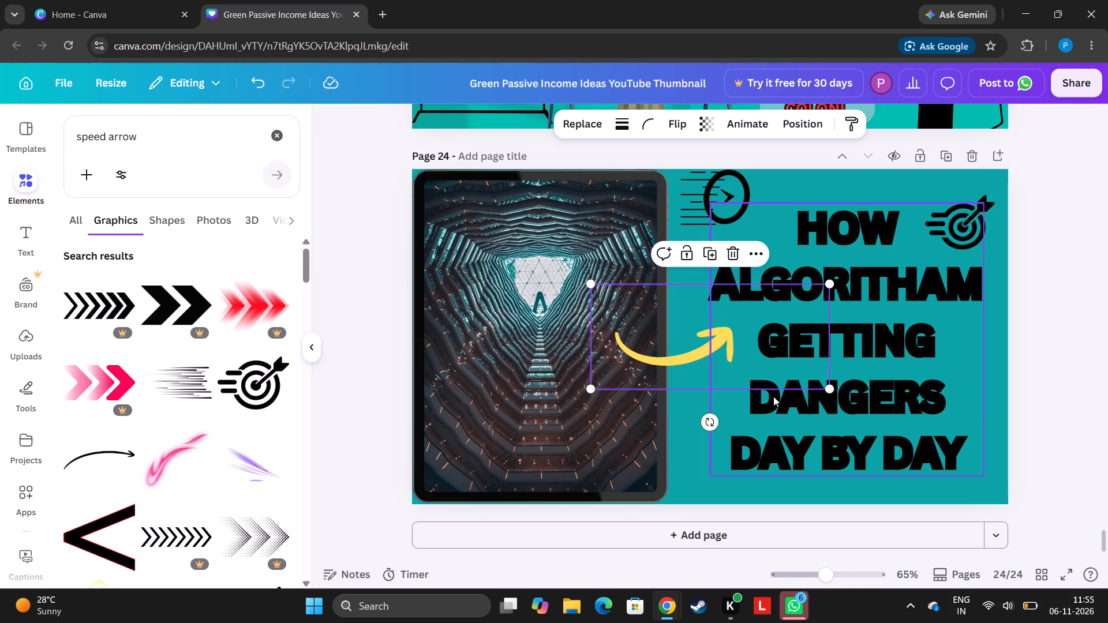
left_click_drag(750, 386, 695, 410)
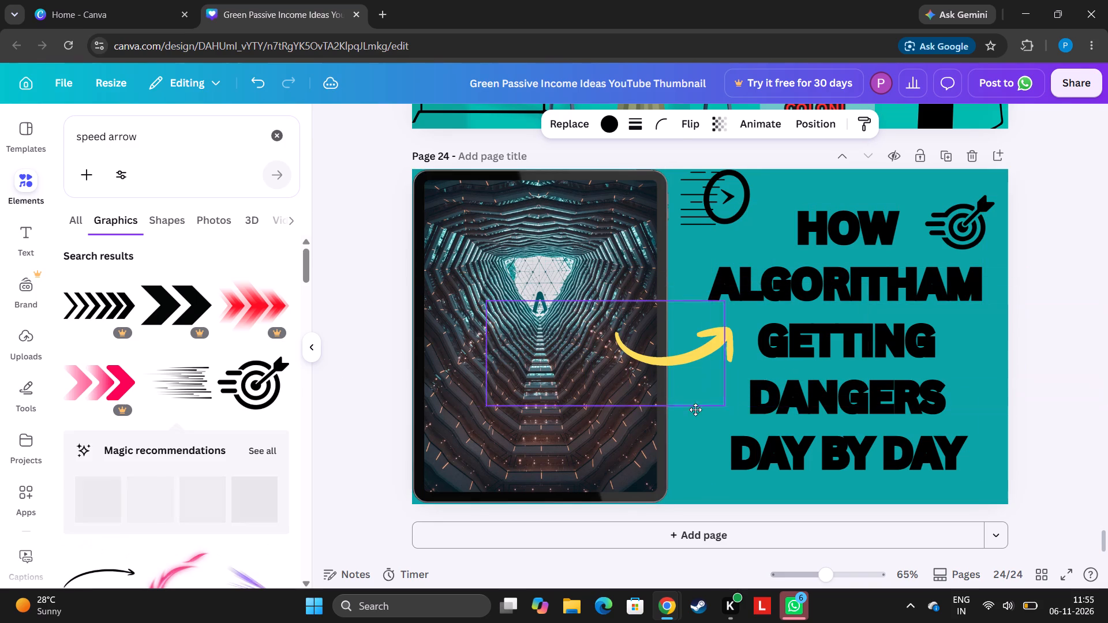
left_click_drag(695, 410, 780, 409)
left_click_drag(774, 395, 800, 385)
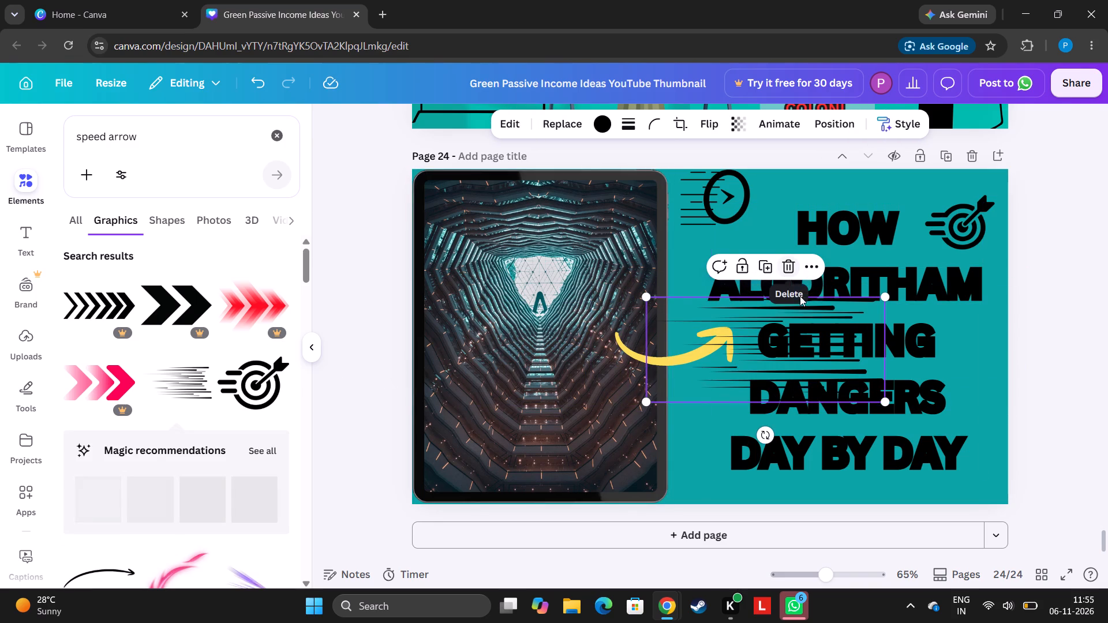
left_click_drag(881, 298, 821, 323)
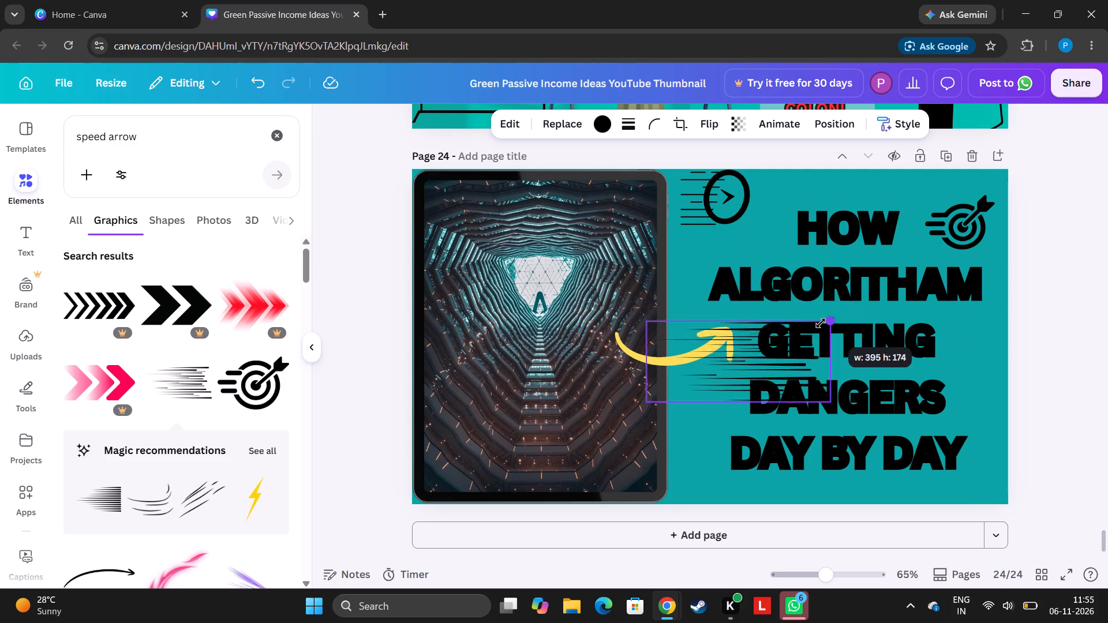
left_click_drag(821, 323, 793, 335)
left_click_drag(766, 380, 732, 310)
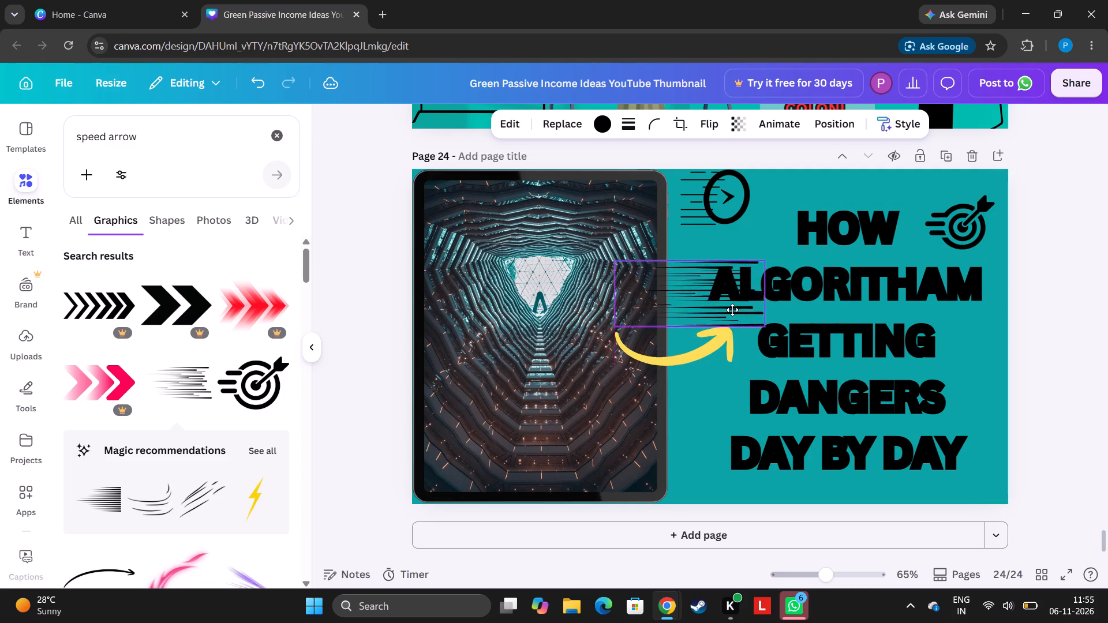
left_click_drag(732, 310, 735, 413)
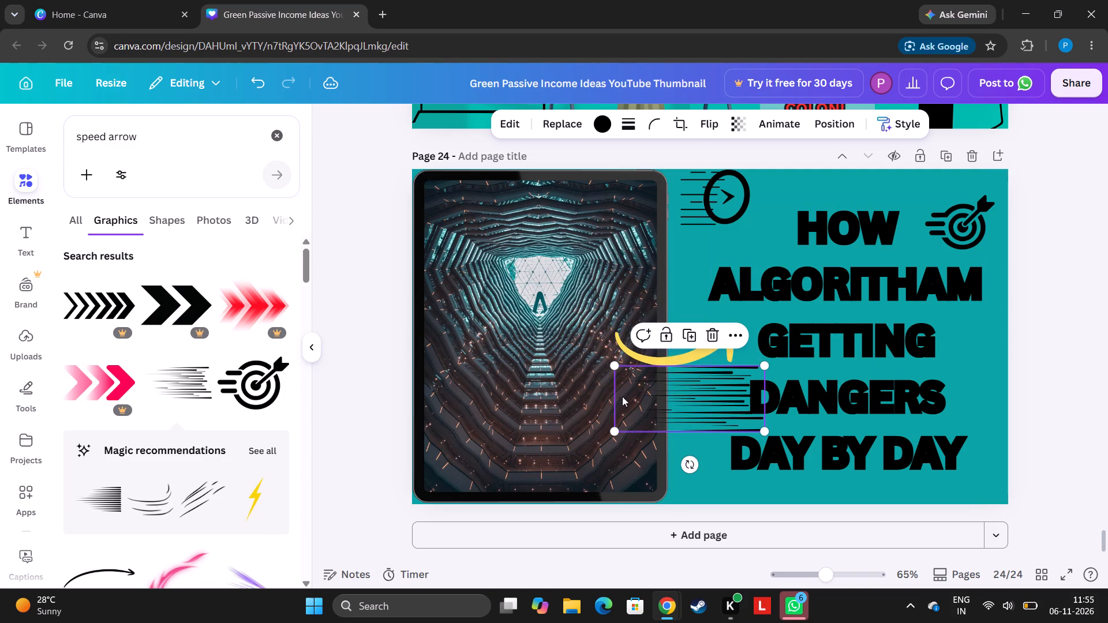
Duplicate the speed lines and place the copy at the end of DANGERS, level with the original and running off the page edge.
left_click(683, 335)
left_click_drag(708, 399, 992, 388)
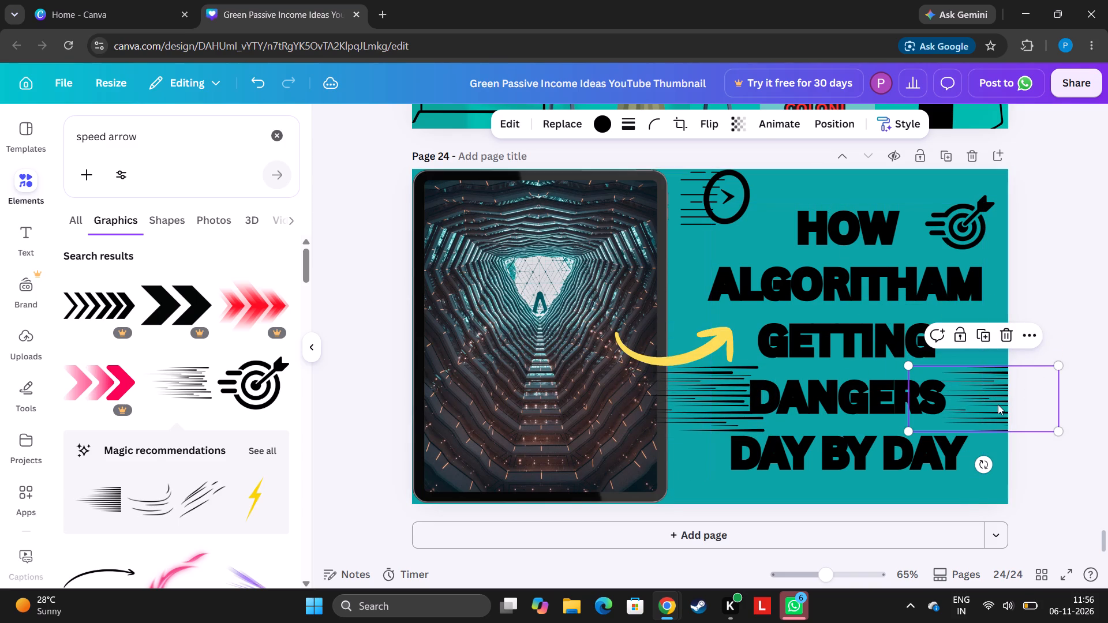
left_click_drag(997, 404, 921, 397)
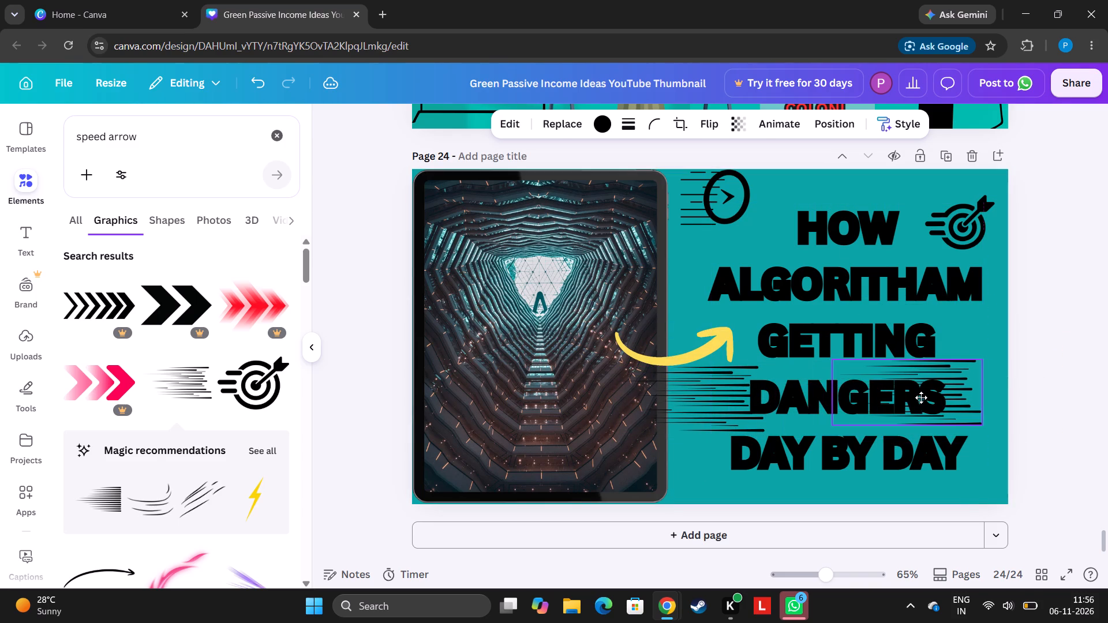
left_click_drag(921, 397, 945, 399)
left_click_drag(950, 406, 968, 406)
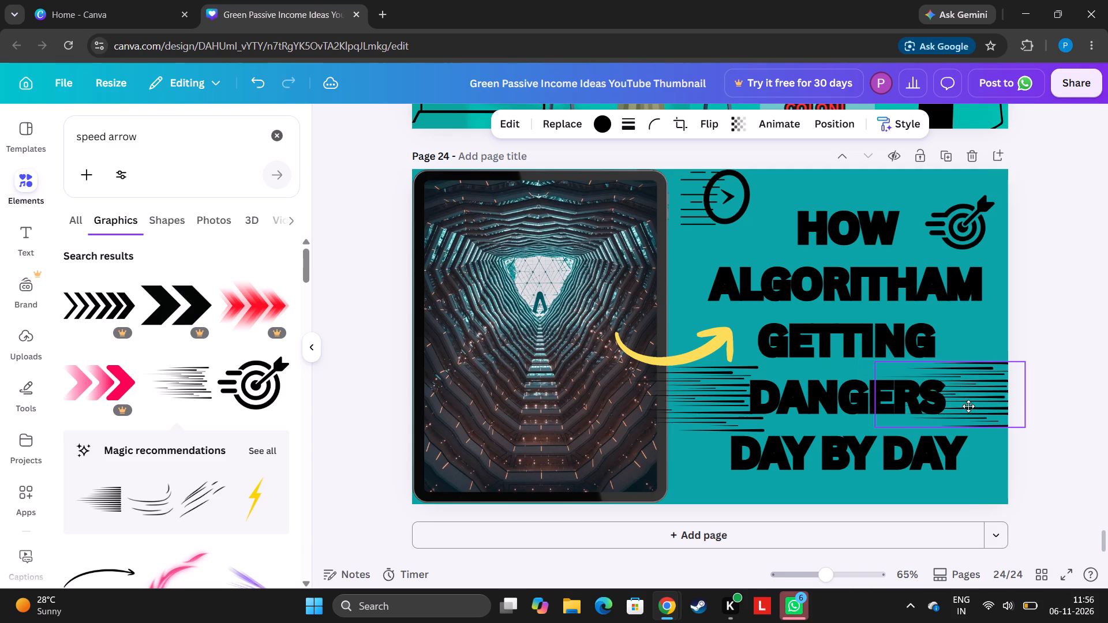
left_click_drag(968, 406, 978, 412)
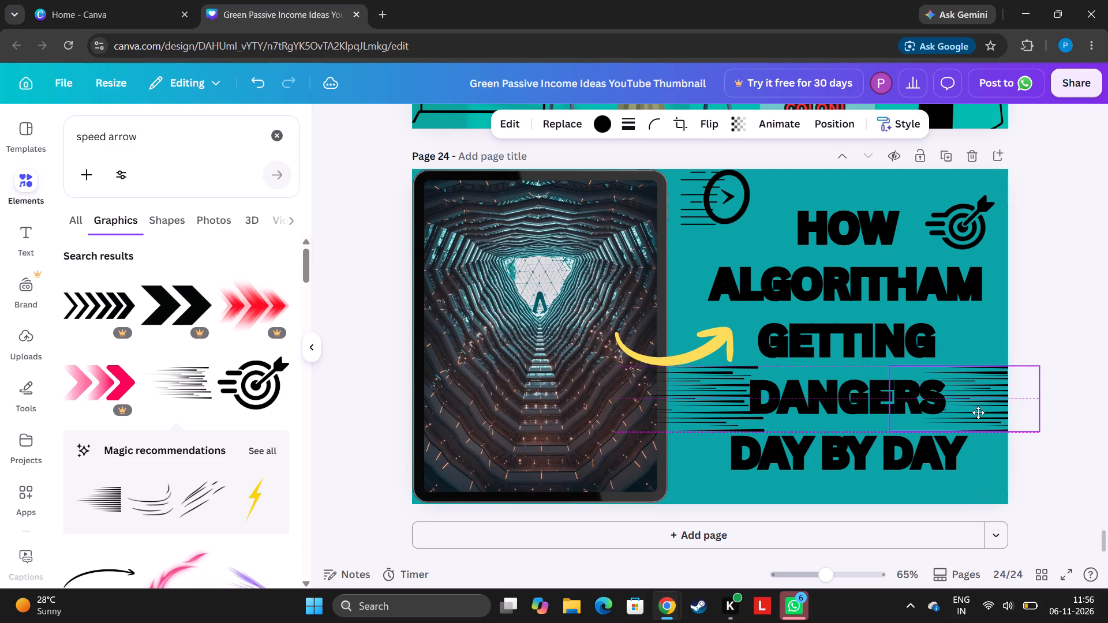
left_click_drag(978, 412, 961, 414)
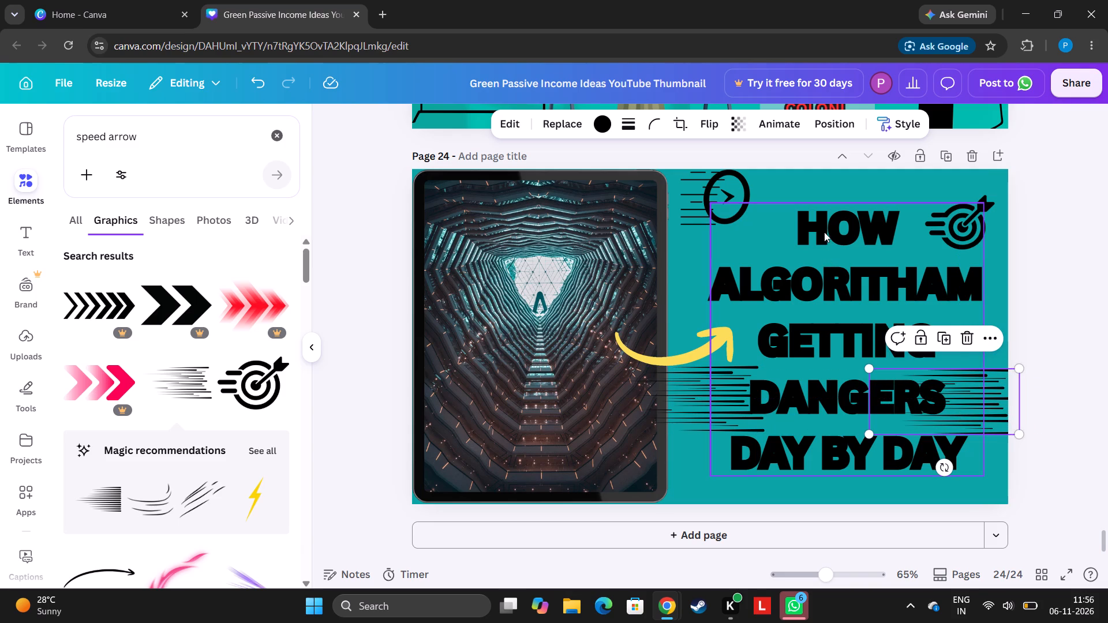
left_click_drag(957, 401, 1005, 391)
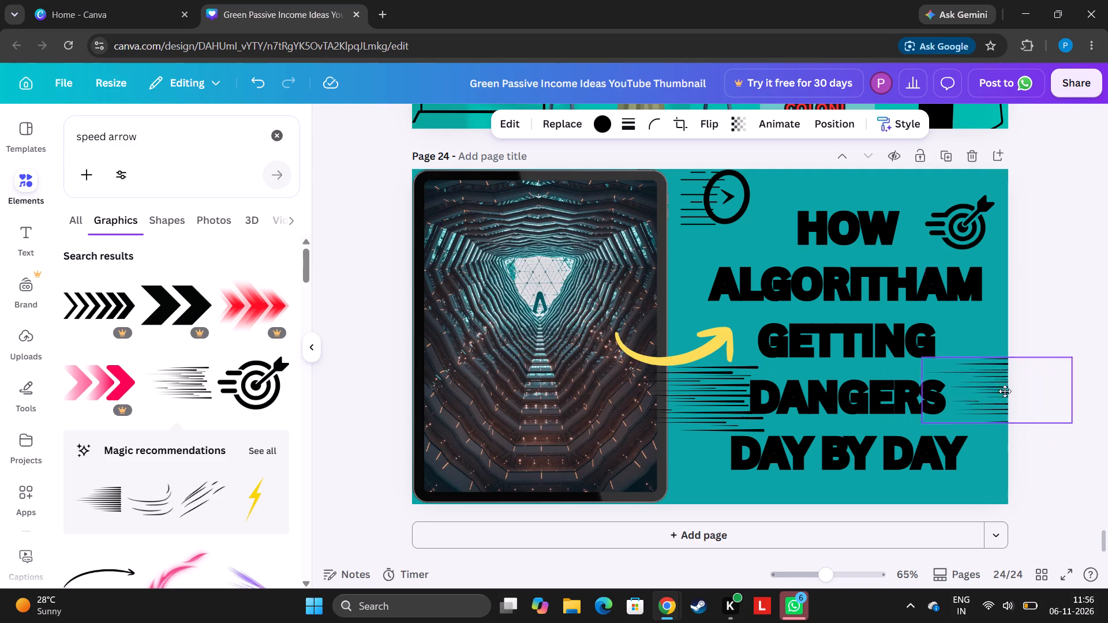
left_click_drag(1005, 391, 971, 398)
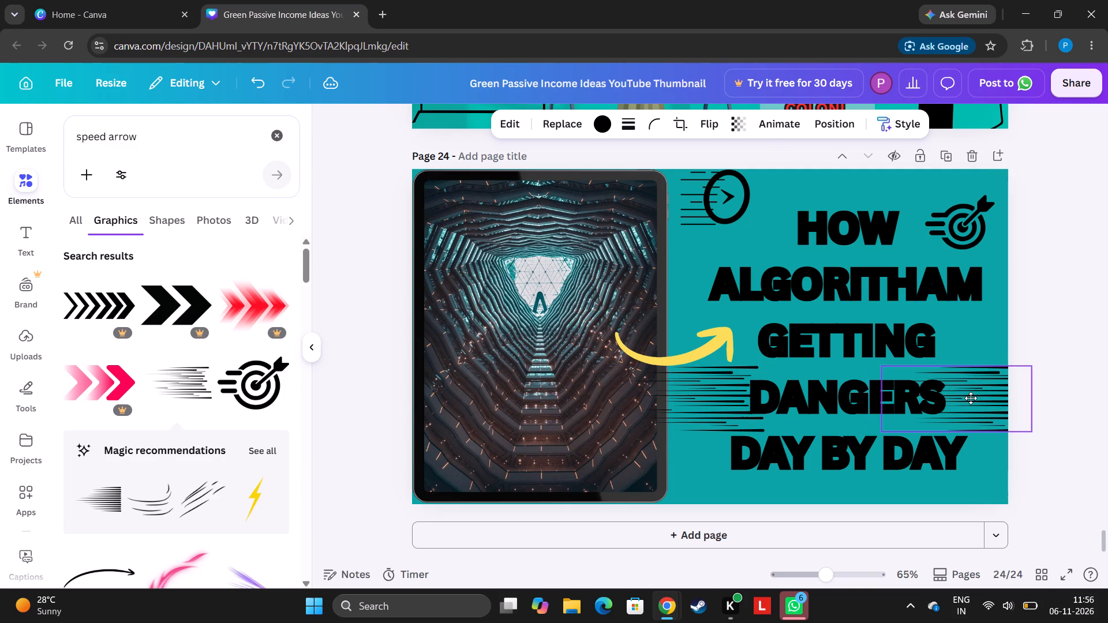
left_click_drag(971, 398, 971, 398)
Rotate the original speed lines about half a turn and position them between the tablet's edge and the start of DANGERS.
left_click_drag(702, 407, 743, 407)
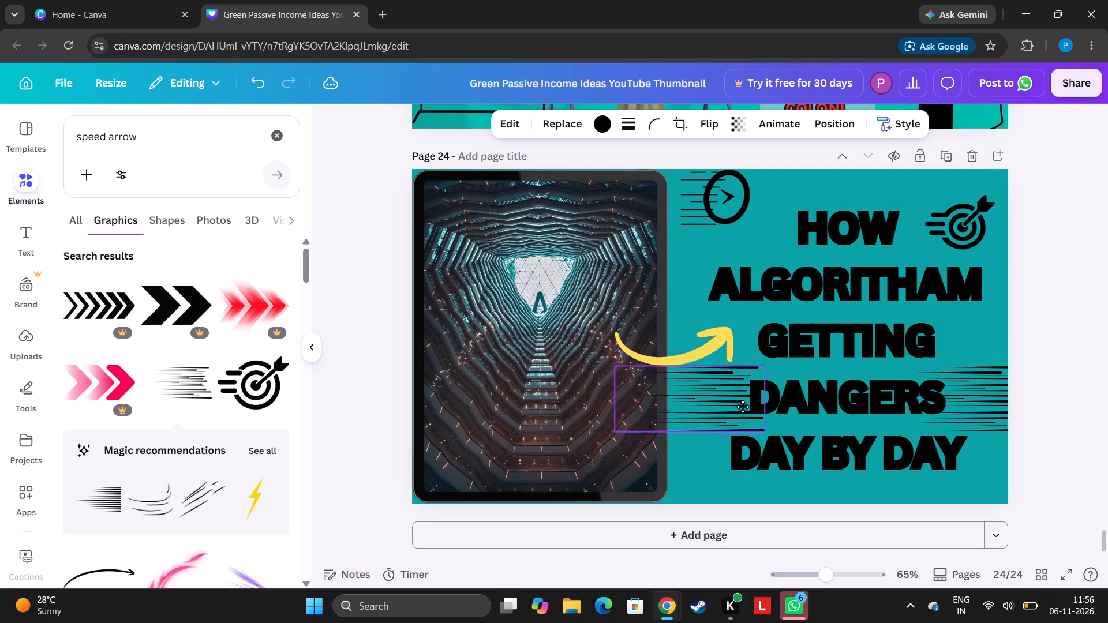
left_click_drag(743, 407, 746, 405)
left_click_drag(738, 457, 658, 344)
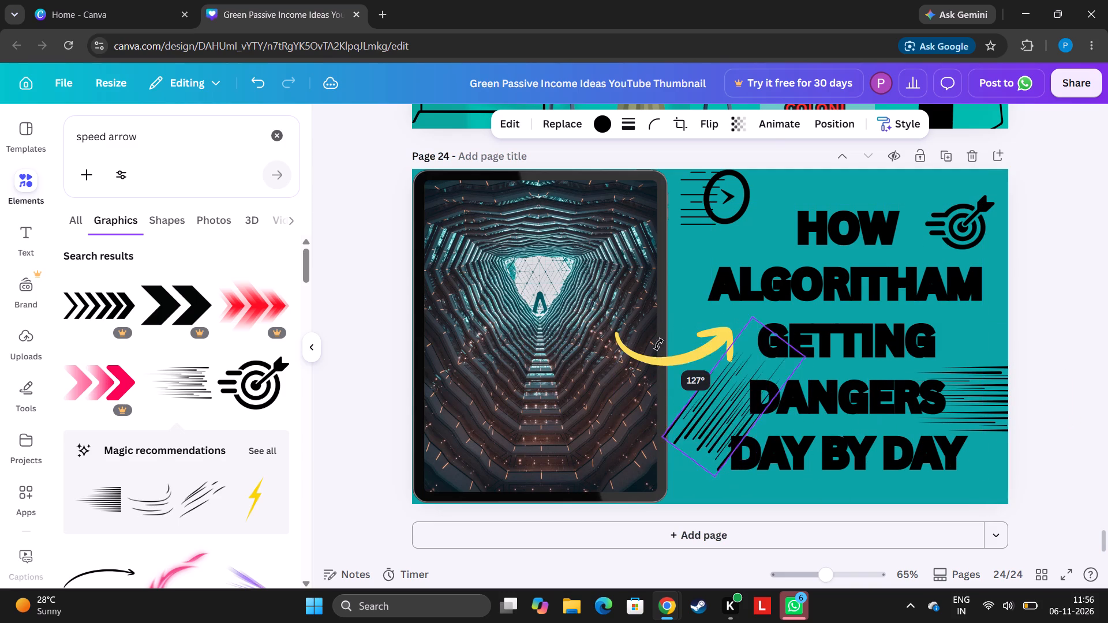
left_click_drag(658, 344, 725, 353)
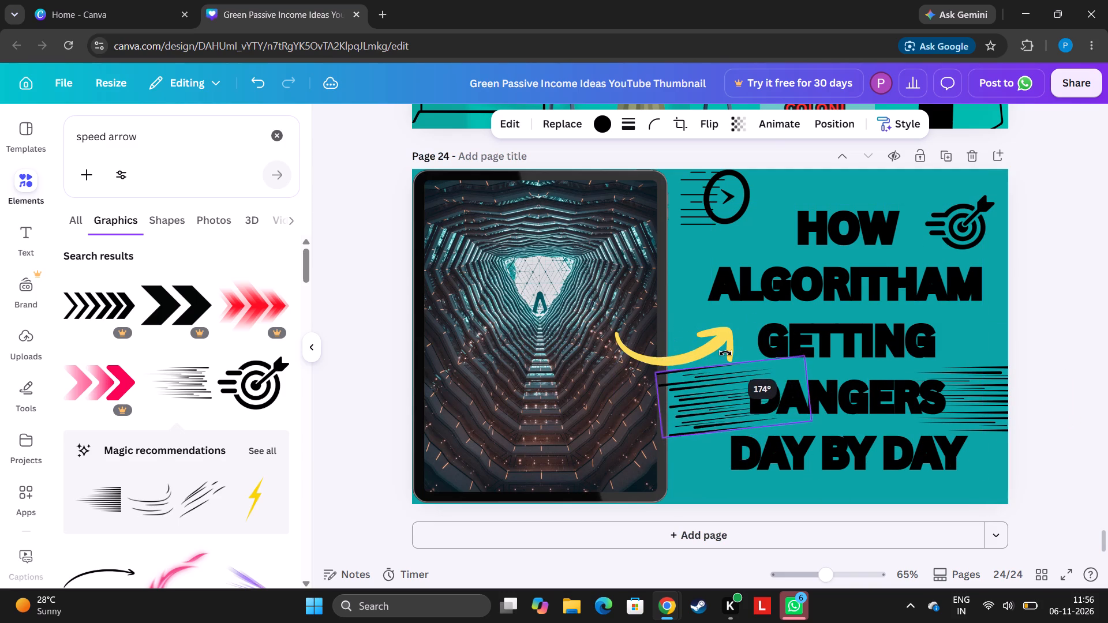
left_click_drag(725, 353, 728, 355)
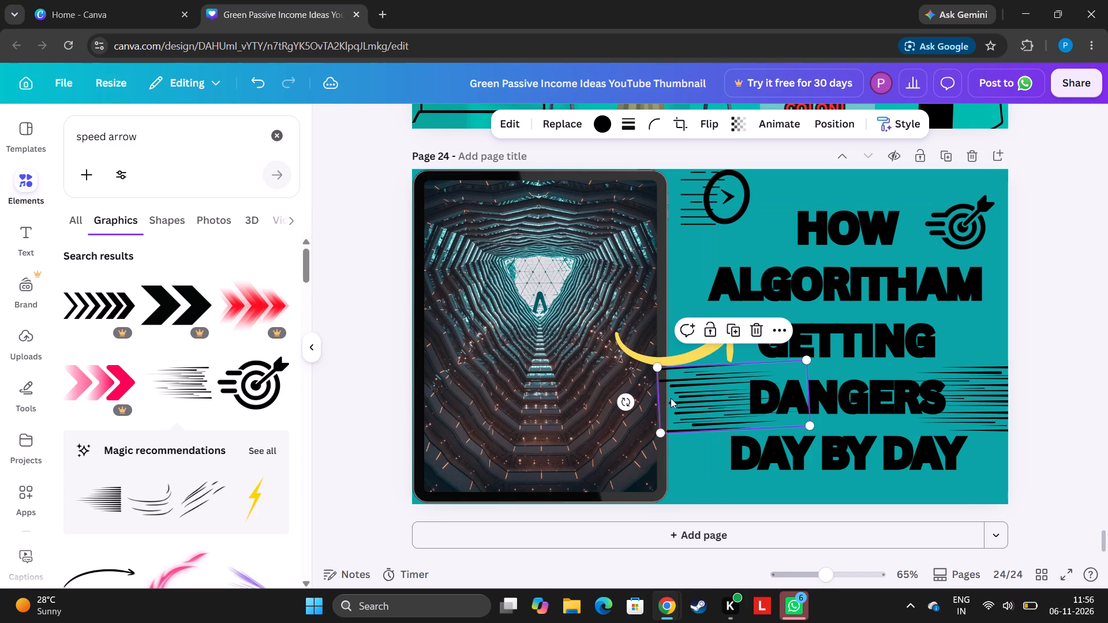
left_click_drag(628, 404, 631, 397)
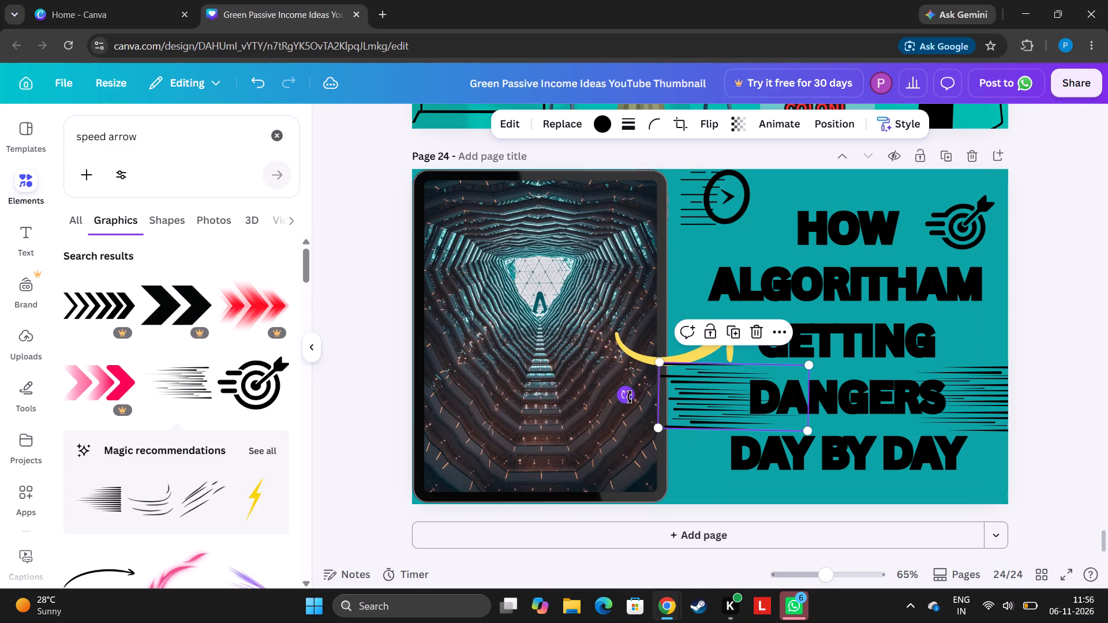
left_click_drag(729, 421, 732, 415)
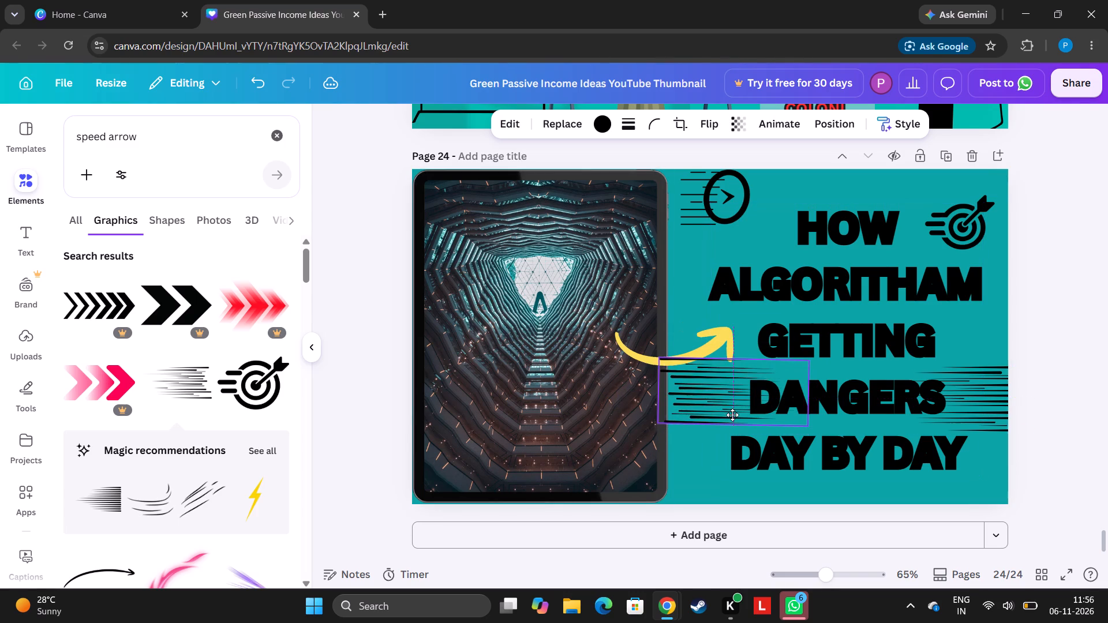
left_click_drag(732, 415, 724, 419)
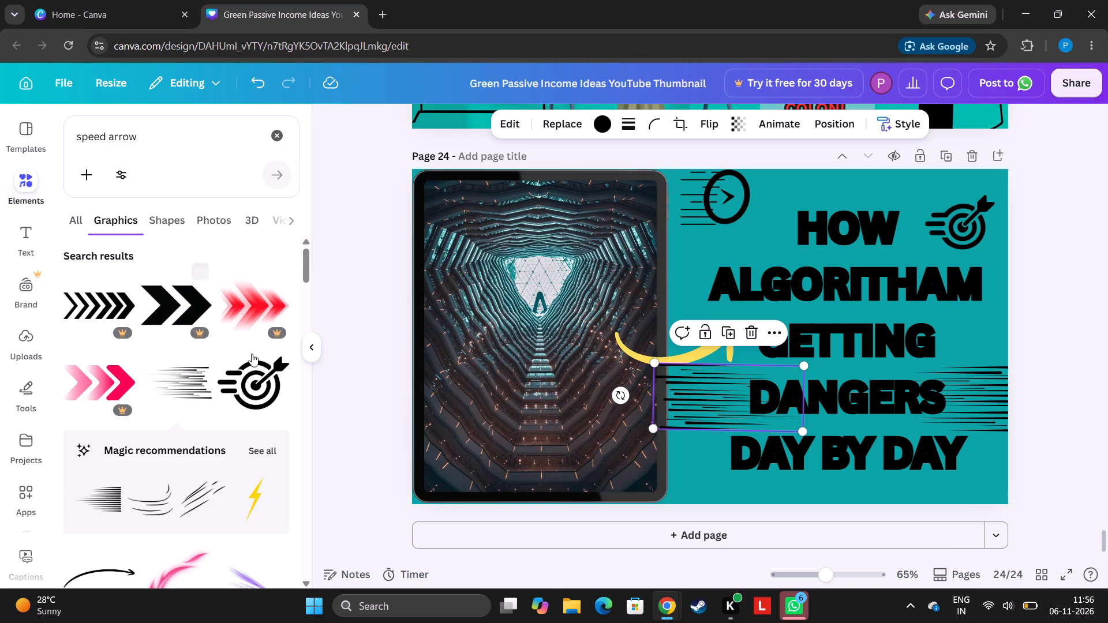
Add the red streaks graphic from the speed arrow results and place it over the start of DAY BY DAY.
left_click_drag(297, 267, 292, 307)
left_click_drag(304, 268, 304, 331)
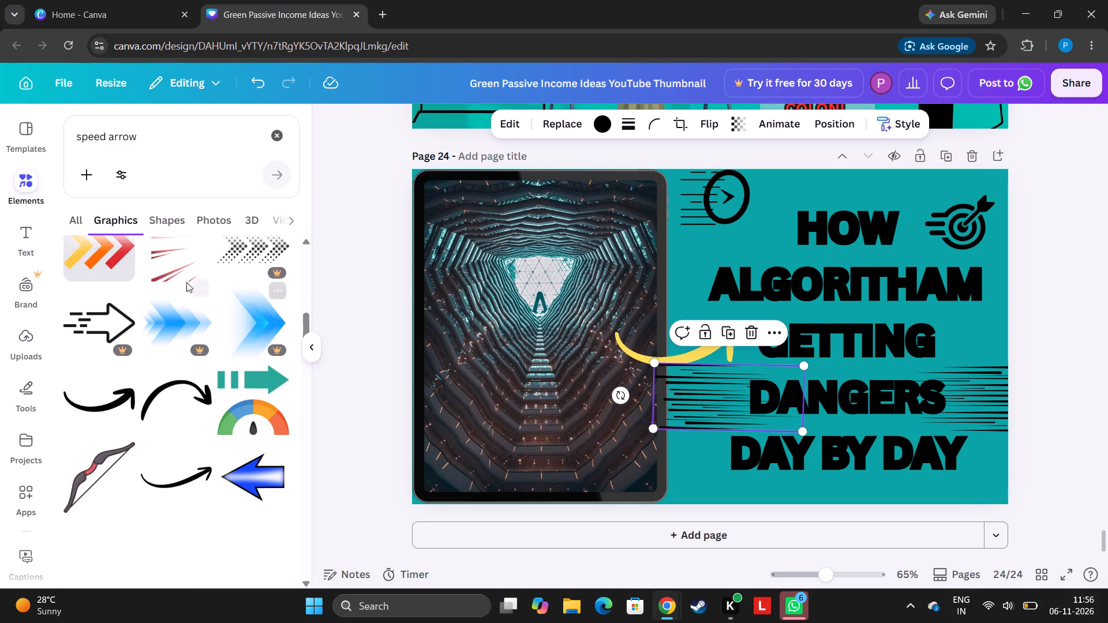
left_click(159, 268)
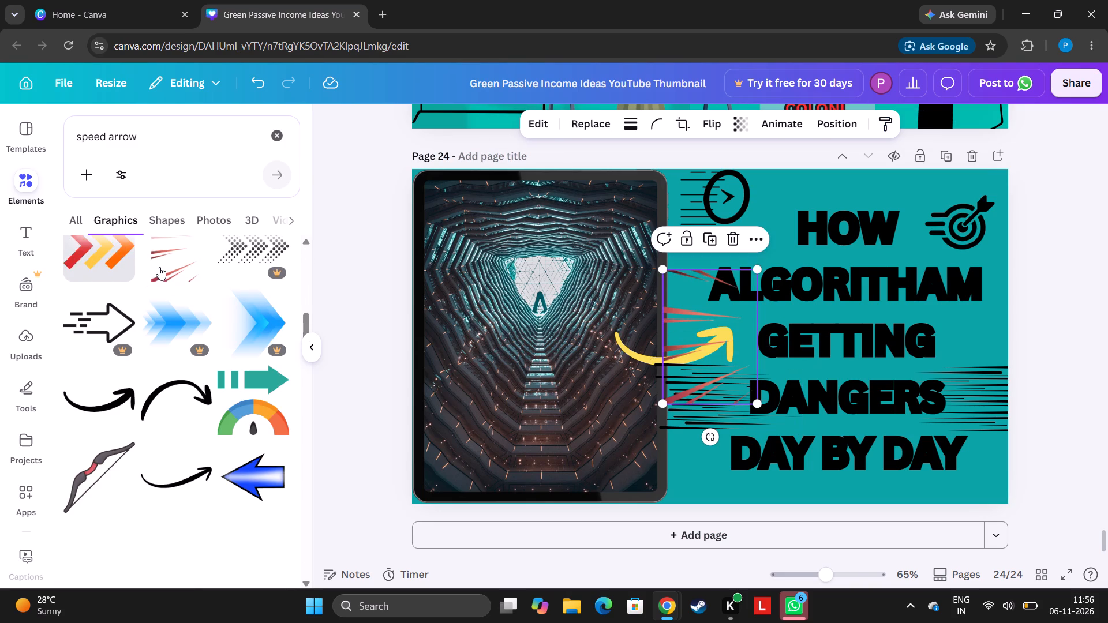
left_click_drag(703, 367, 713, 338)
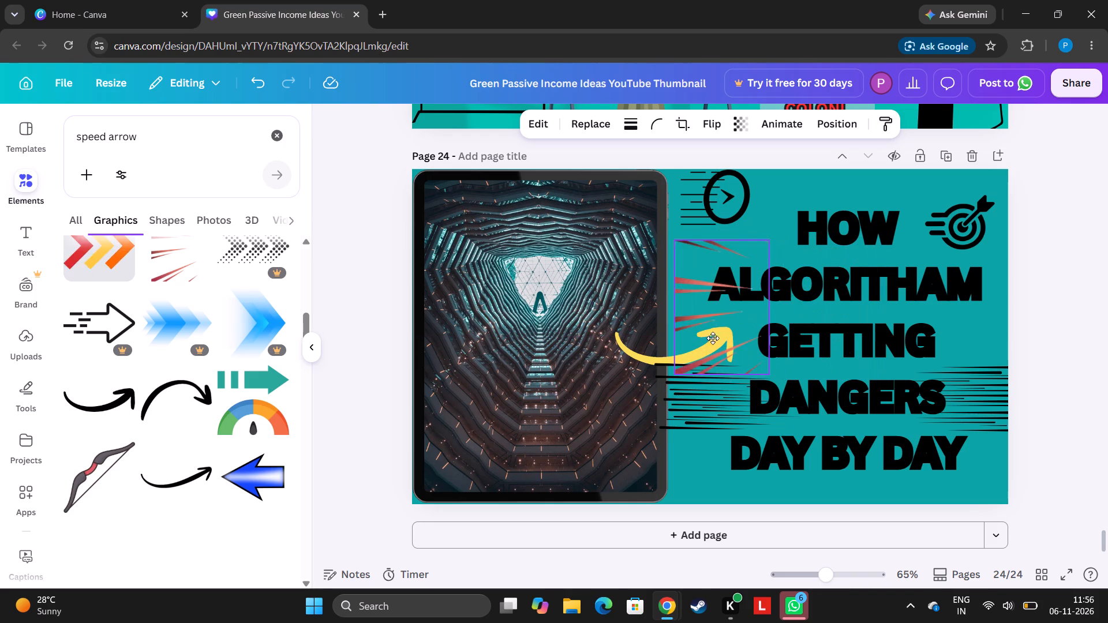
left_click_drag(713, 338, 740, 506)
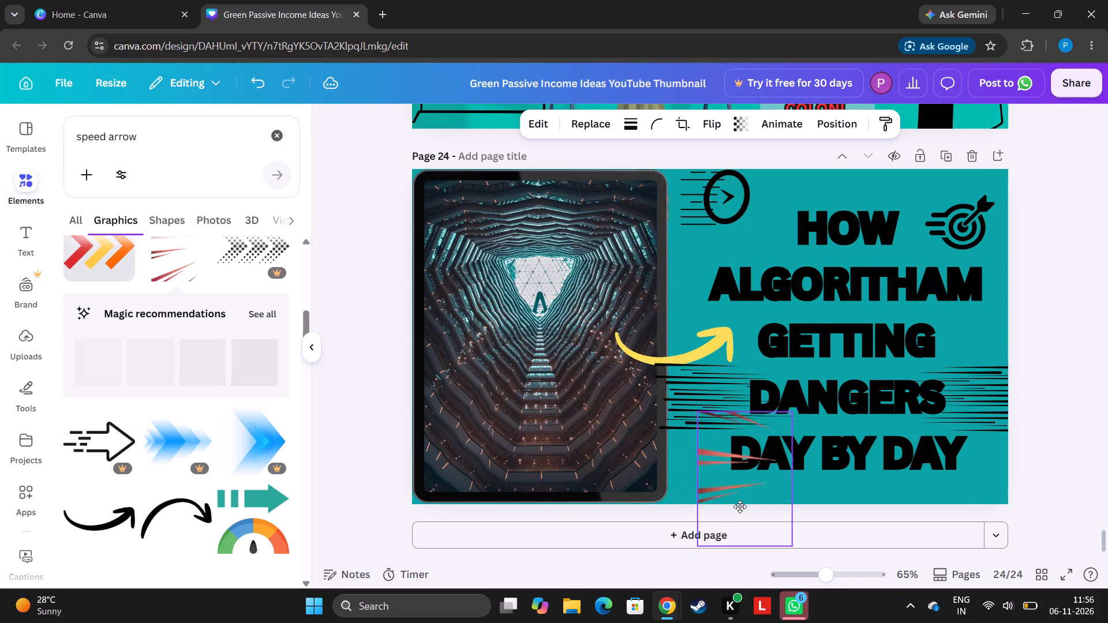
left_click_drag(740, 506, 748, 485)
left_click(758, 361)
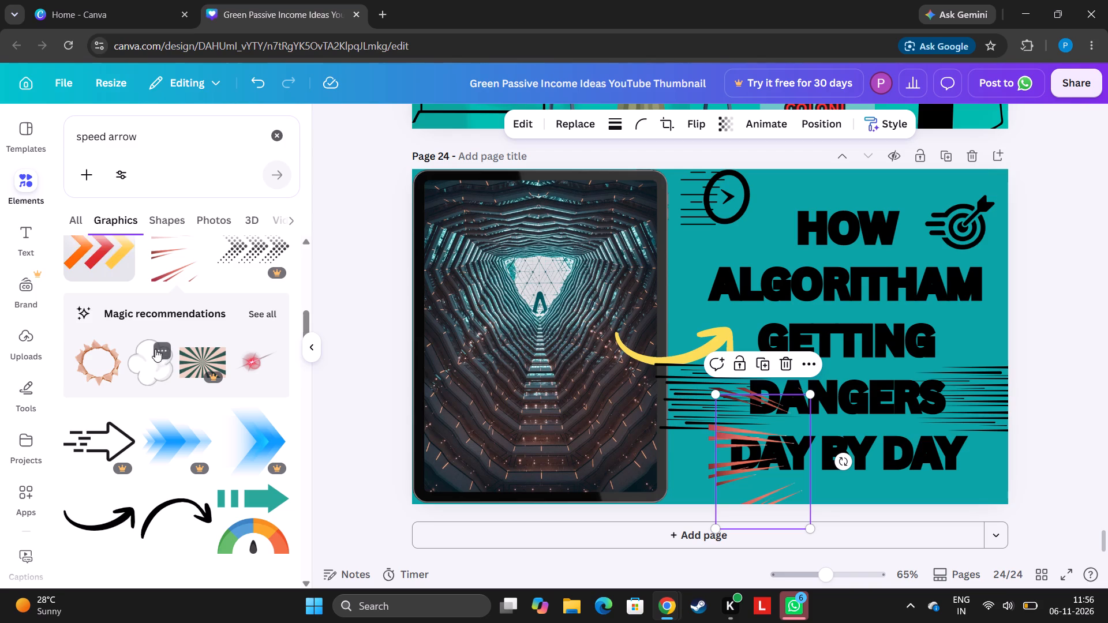
Add the white cloud graphic from the recommendations and shrink it to a small puff over the tablet's lower corner.
left_click(144, 367)
left_click_drag(845, 204, 845, 204)
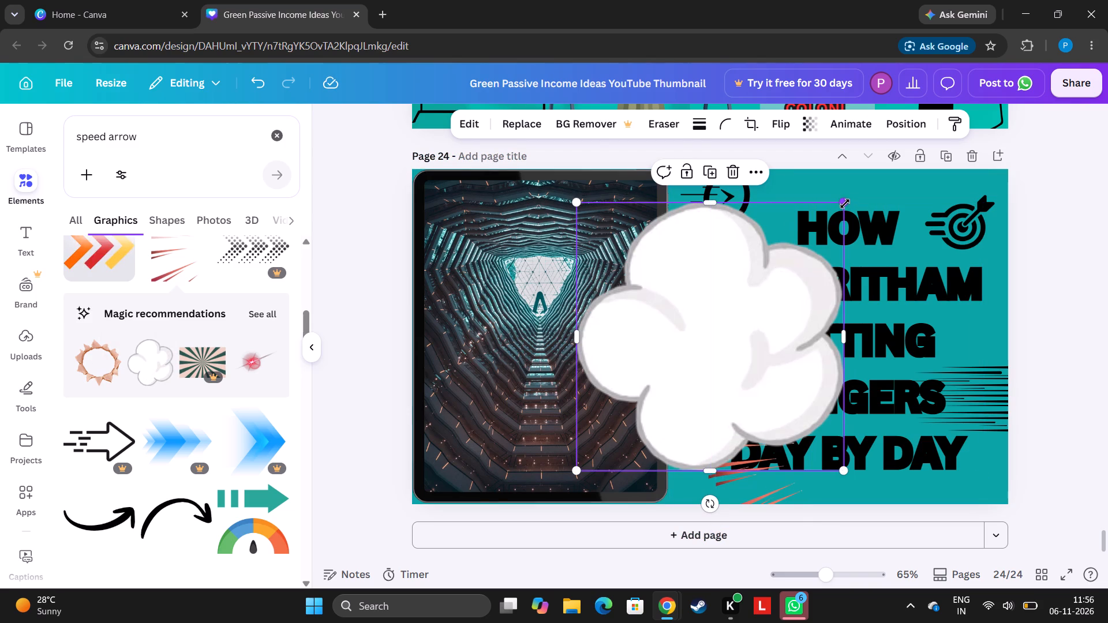
left_click_drag(845, 204, 687, 433)
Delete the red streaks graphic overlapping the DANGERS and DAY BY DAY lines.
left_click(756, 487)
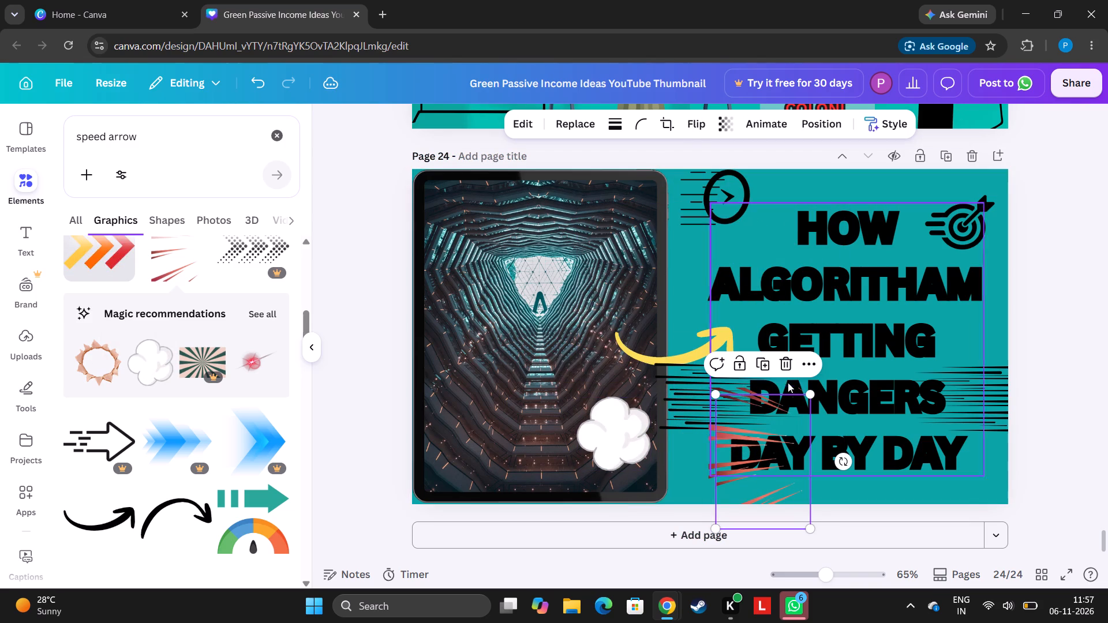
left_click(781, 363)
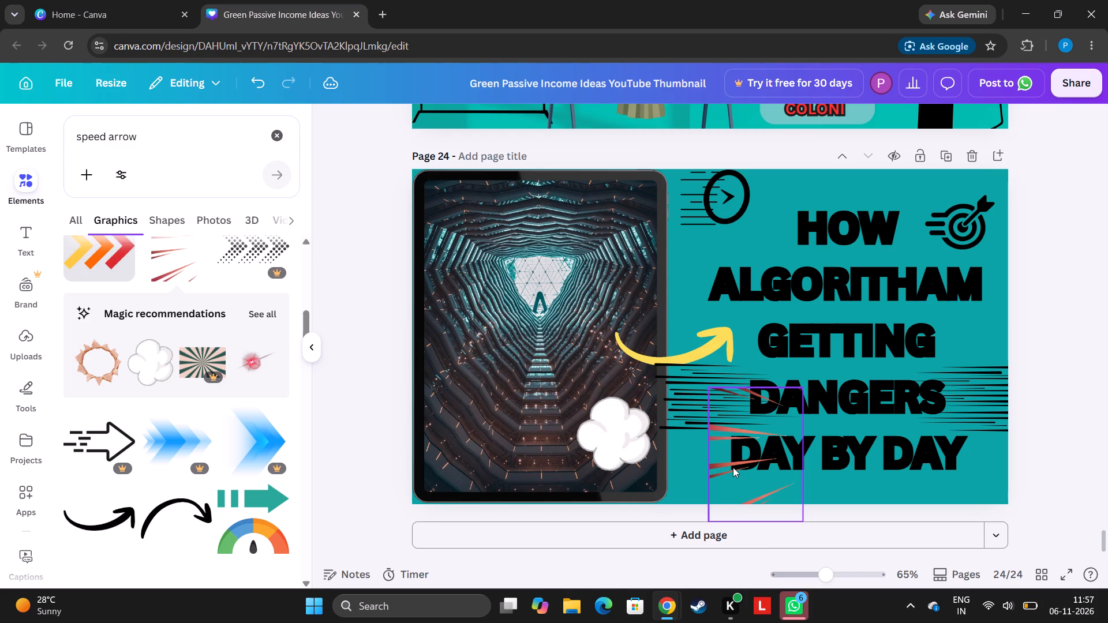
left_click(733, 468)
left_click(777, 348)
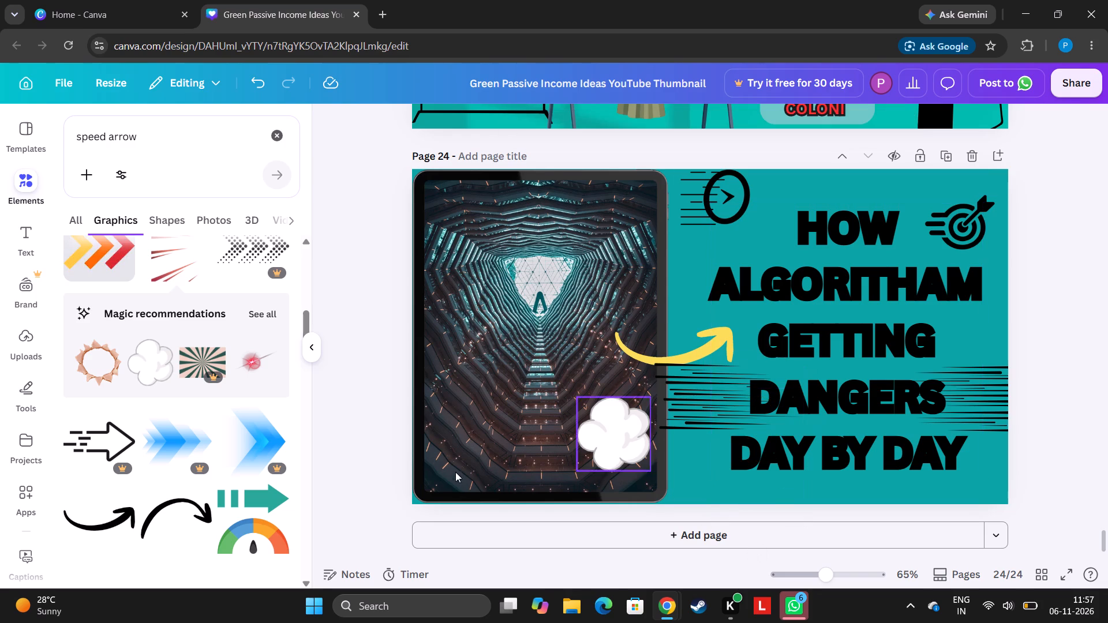
Move the cloud between the tablet and the start of DAY BY DAY, and shrink it slightly to fit.
left_click_drag(611, 446, 705, 472)
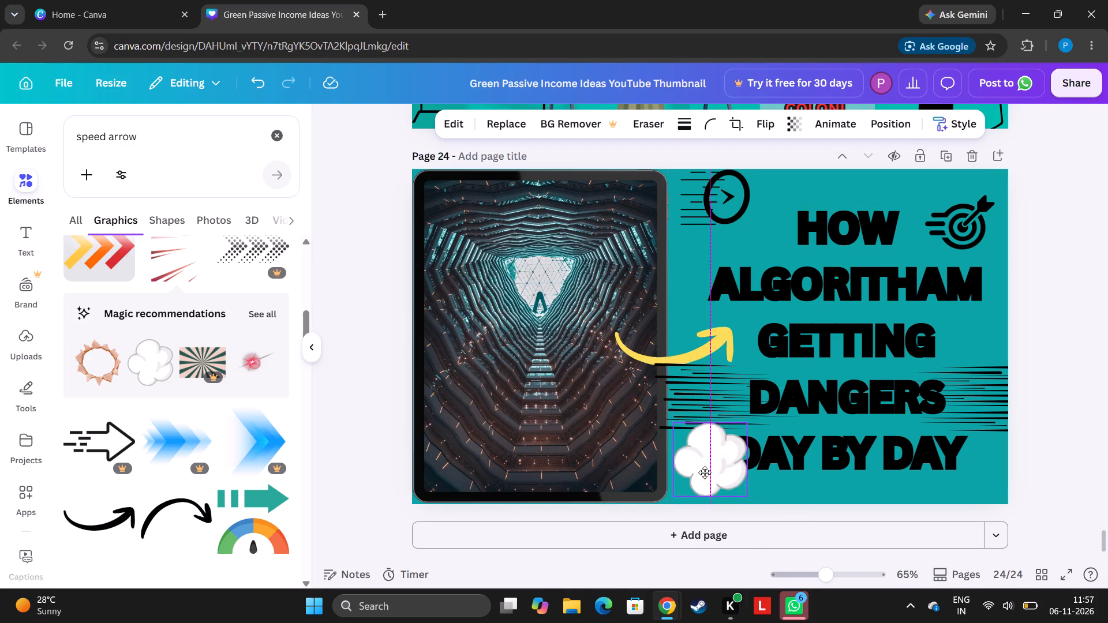
left_click_drag(705, 472, 699, 476)
left_click_drag(742, 430, 734, 441)
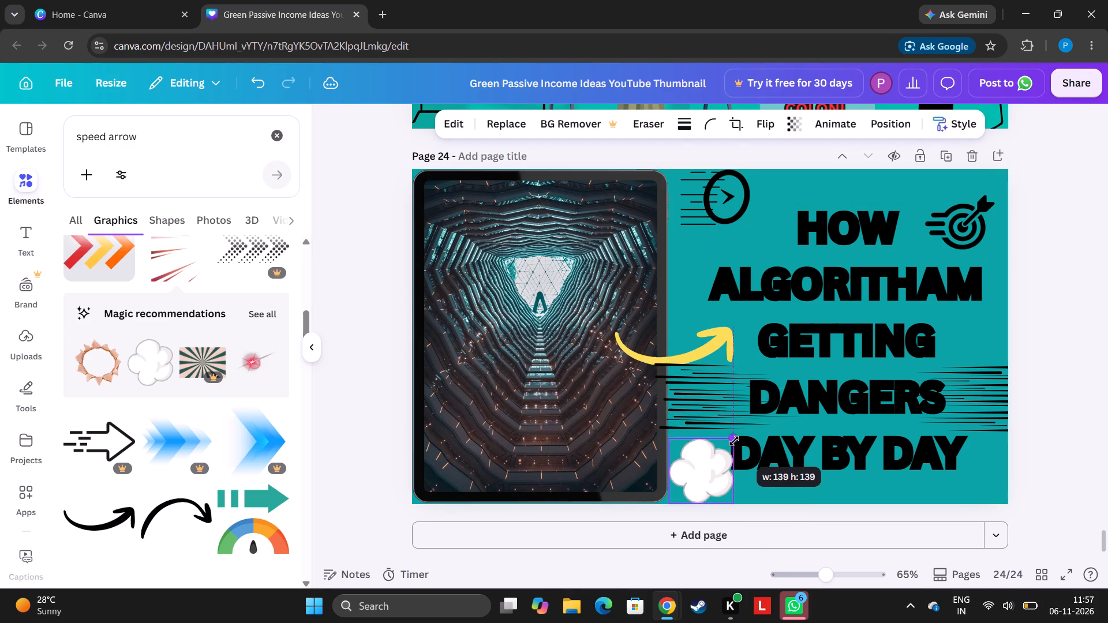
left_click_drag(734, 441, 731, 450)
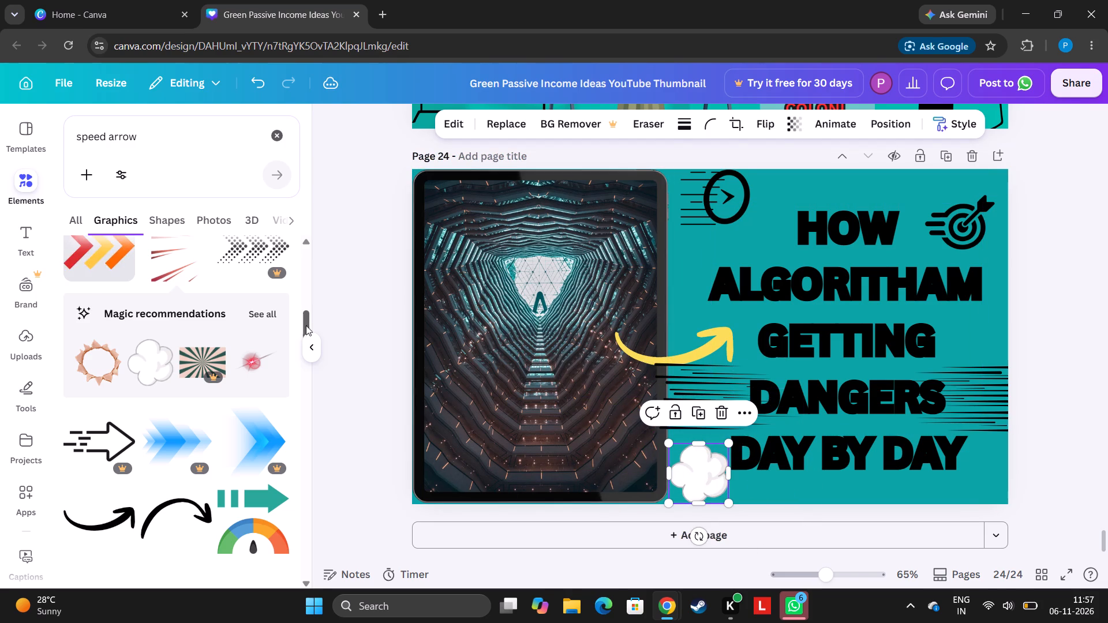
Add the graphic with the teal arrow and coloured gauge, shrink it, and fit it into the page's bottom corner after DAY BY DAY.
left_click_drag(309, 317, 308, 349)
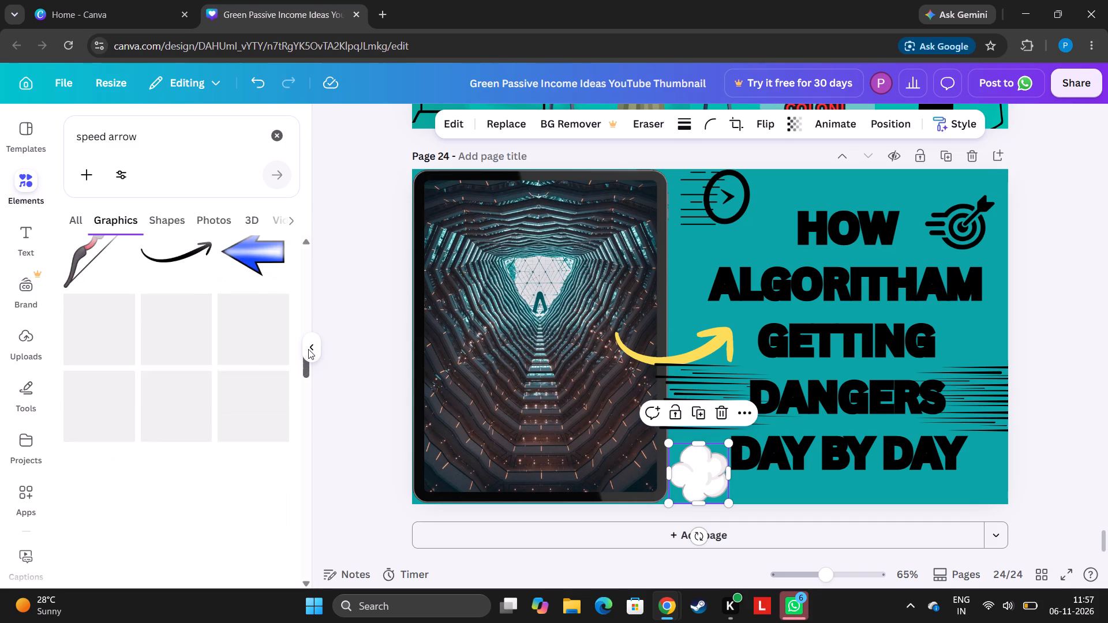
left_click_drag(308, 349, 308, 340)
left_click(233, 311)
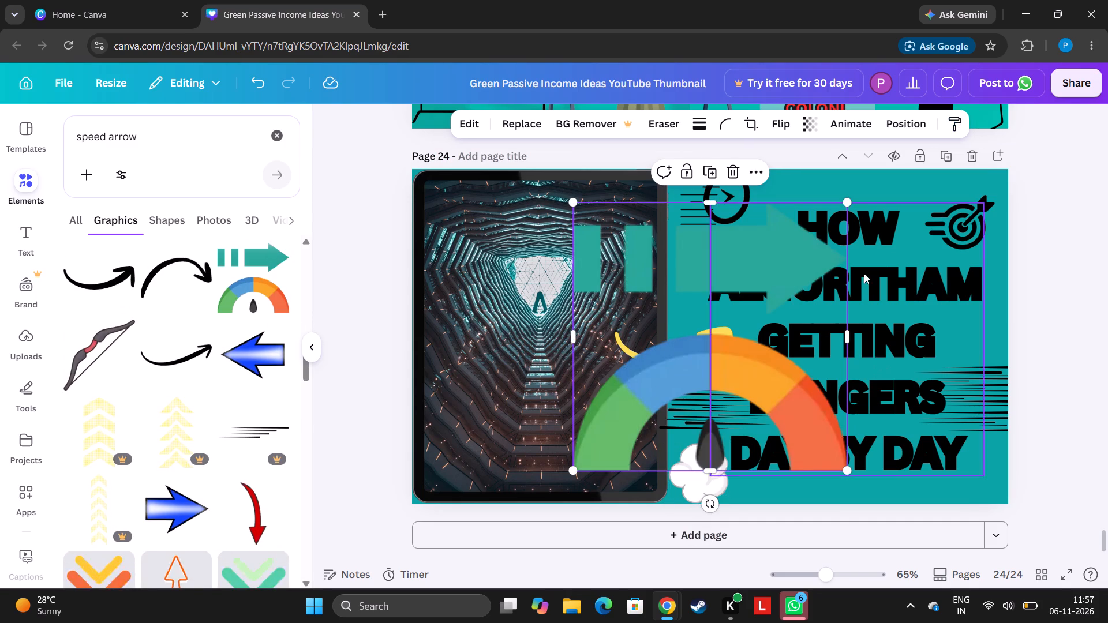
left_click_drag(851, 202, 776, 346)
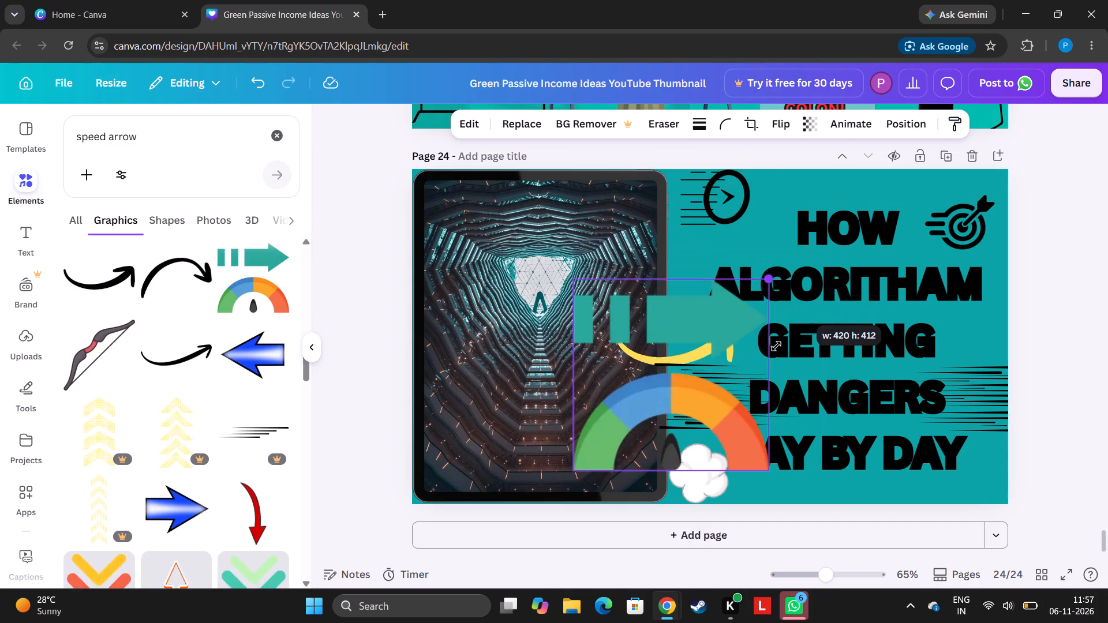
left_click_drag(776, 346, 687, 468)
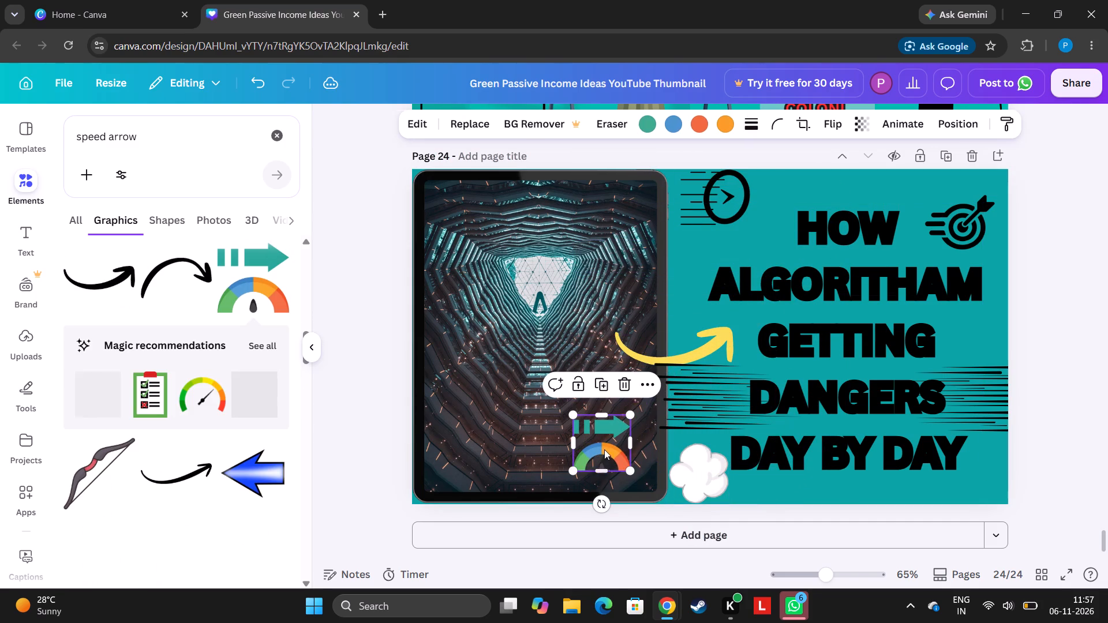
left_click_drag(604, 448, 975, 489)
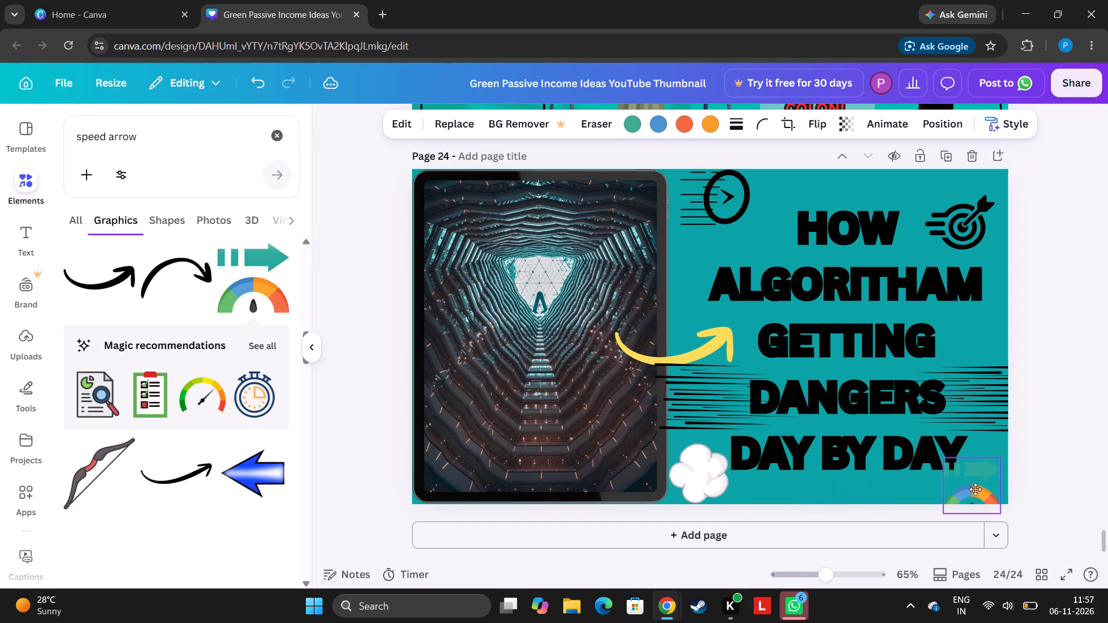
left_click_drag(975, 489, 981, 478)
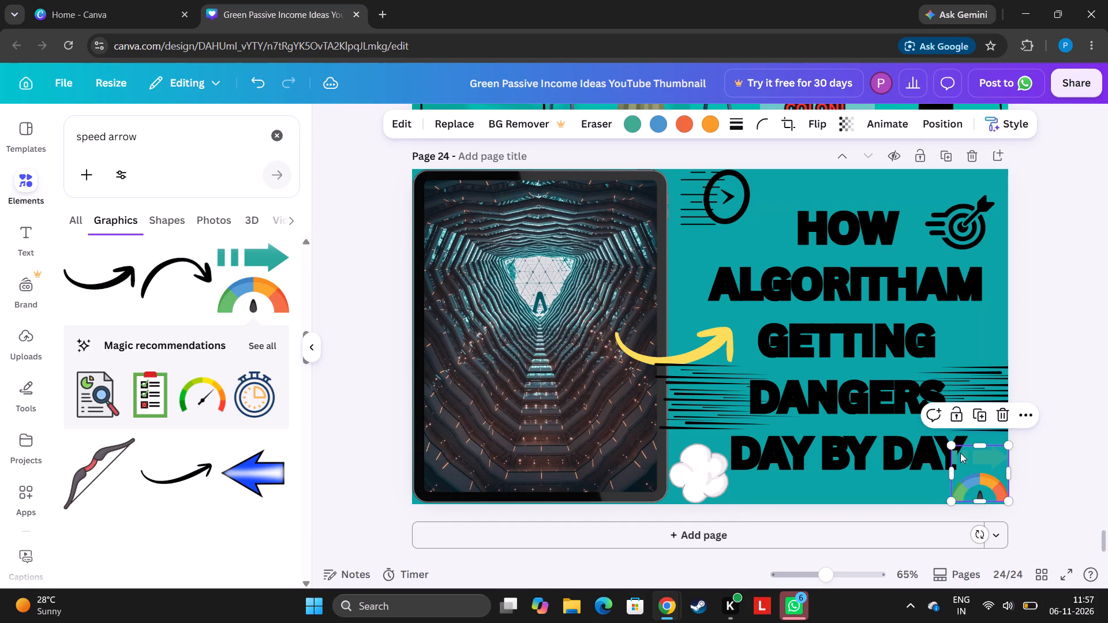
left_click_drag(949, 446, 961, 452)
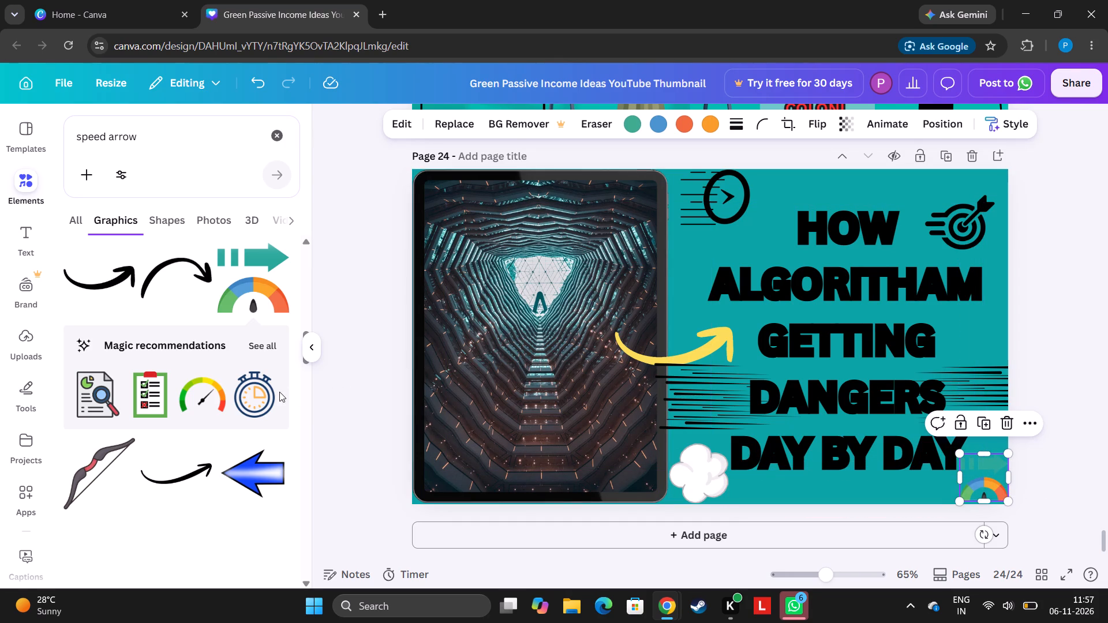
Add the blue and orange stopwatch graphic, shrink it, and place it just after the word GETTING.
left_click(253, 404)
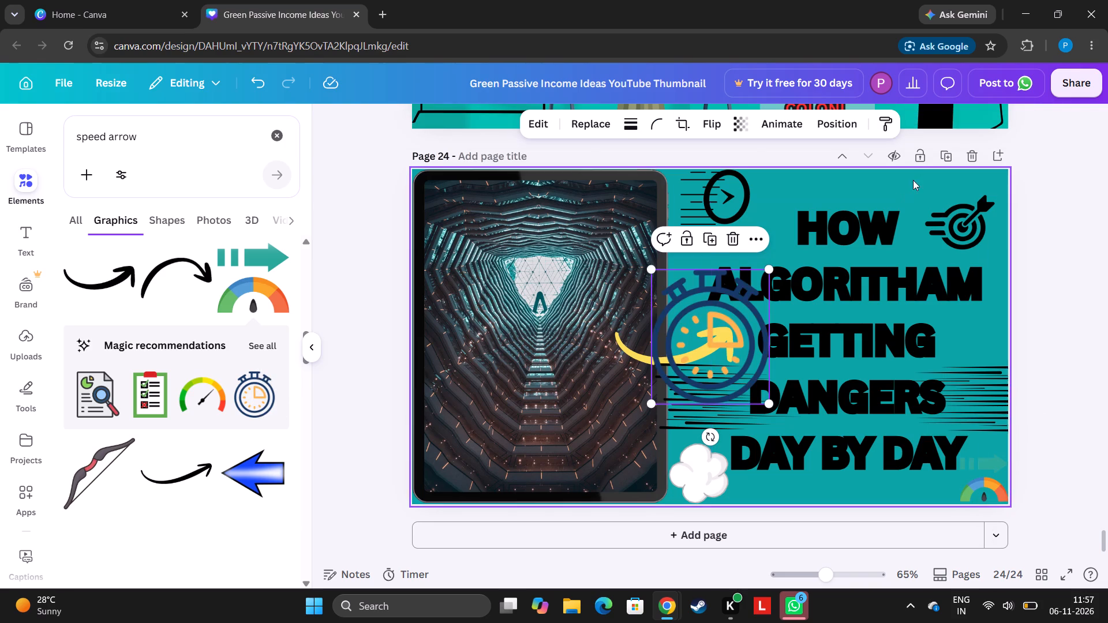
left_click_drag(767, 271, 725, 380)
left_click_drag(676, 380, 926, 356)
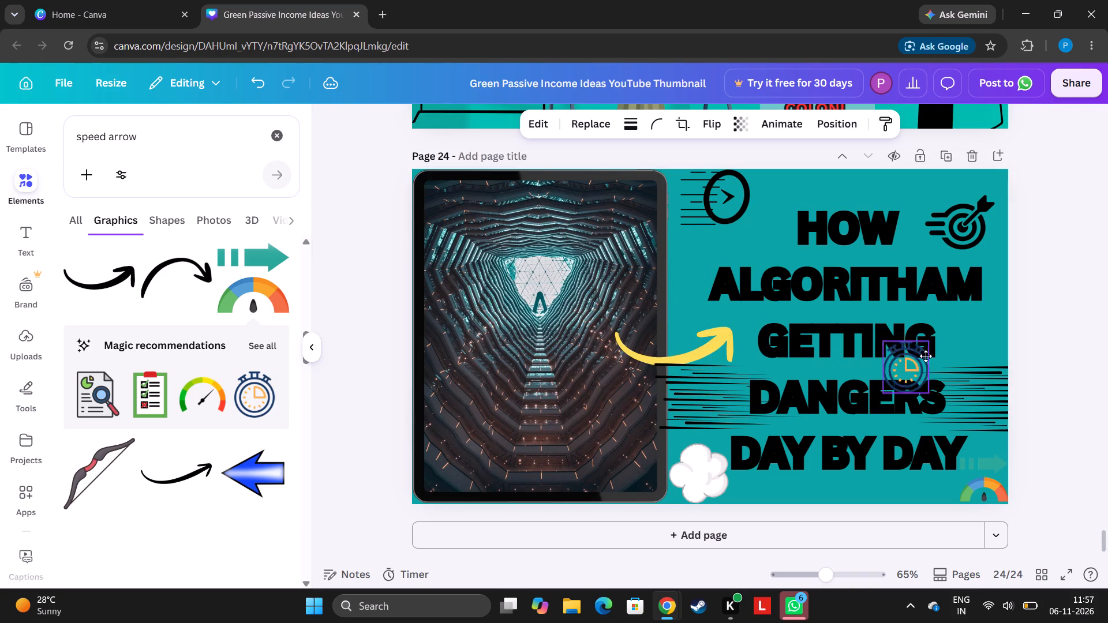
left_click_drag(926, 356, 975, 339)
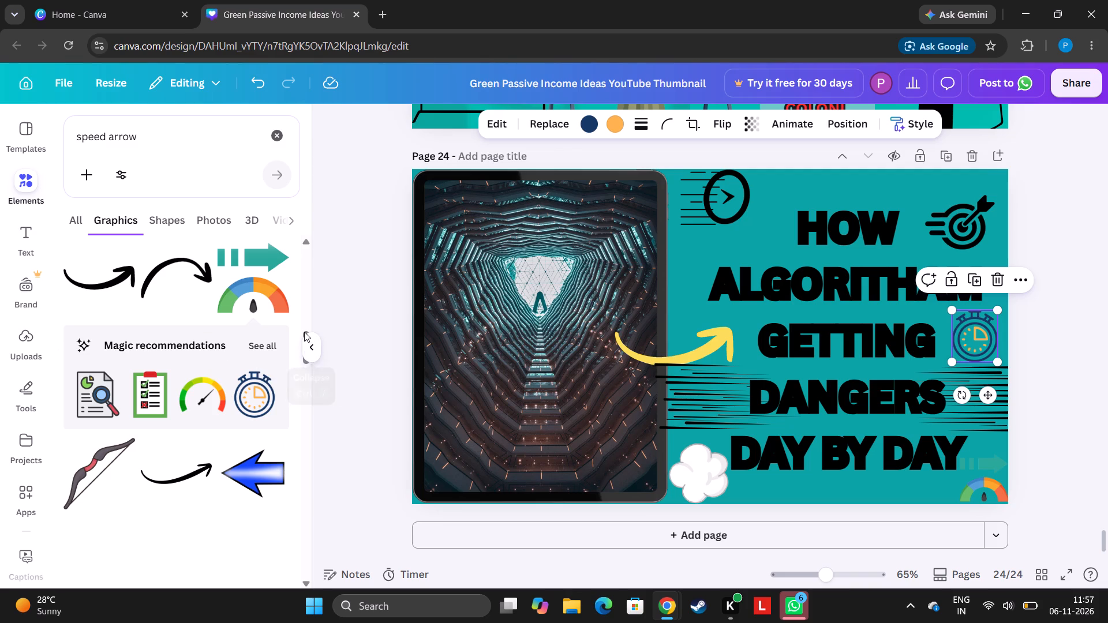
Clear the speed arrow search and add a rounded square from the shapes to the page.
left_click_drag(304, 332, 301, 372)
left_click_drag(305, 361, 290, 415)
left_click_drag(290, 415, 289, 416)
left_click_drag(309, 336, 298, 416)
left_click(279, 138)
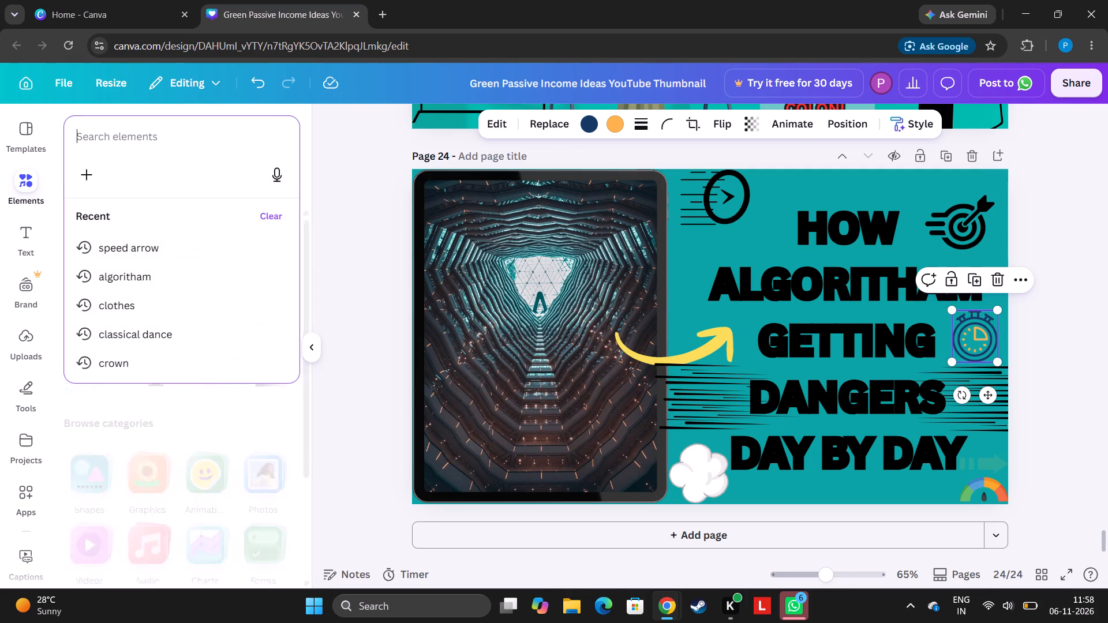
left_click(335, 234)
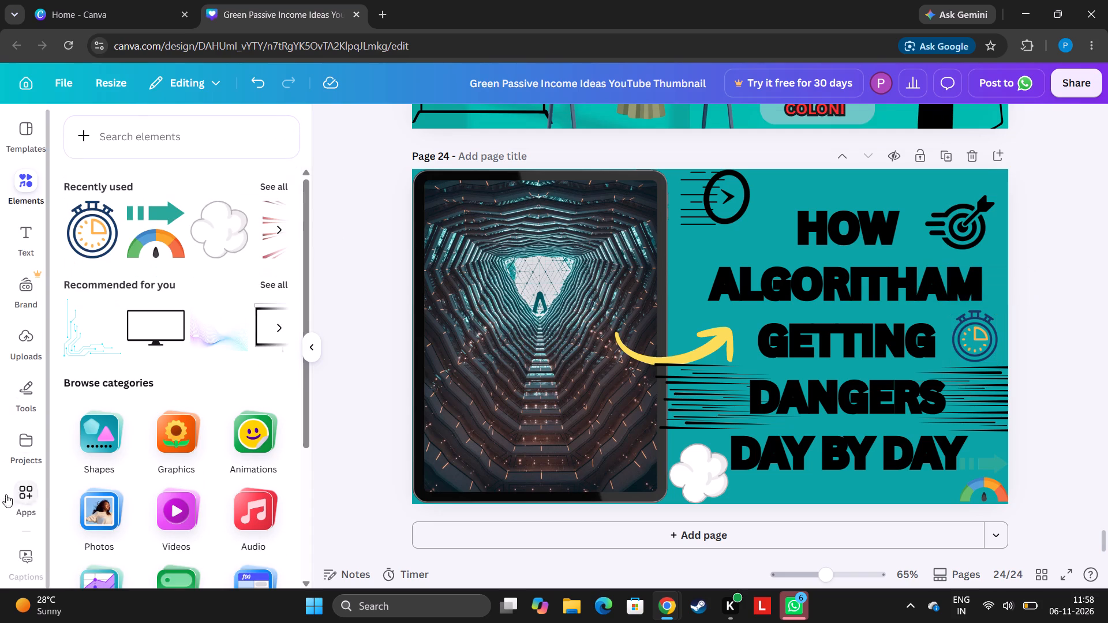
left_click(97, 443)
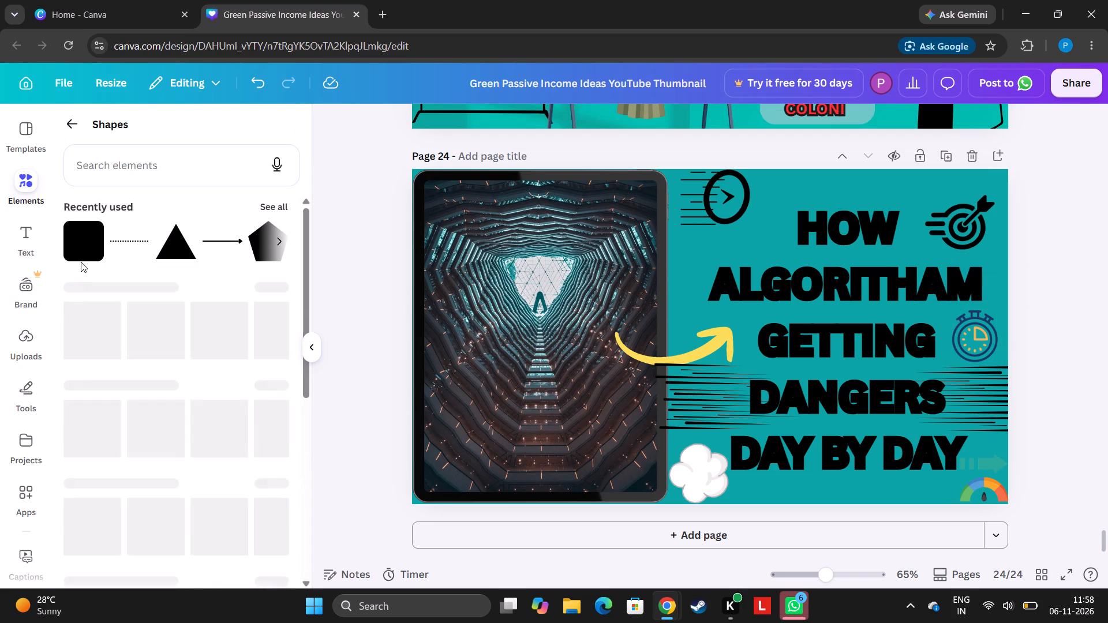
left_click(91, 241)
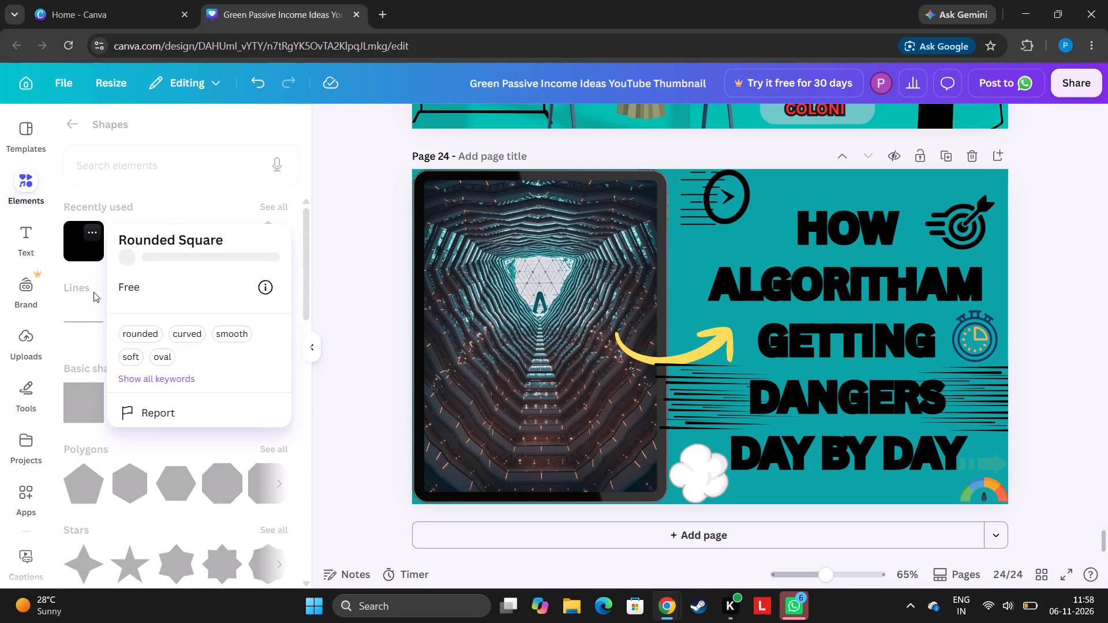
left_click(365, 316)
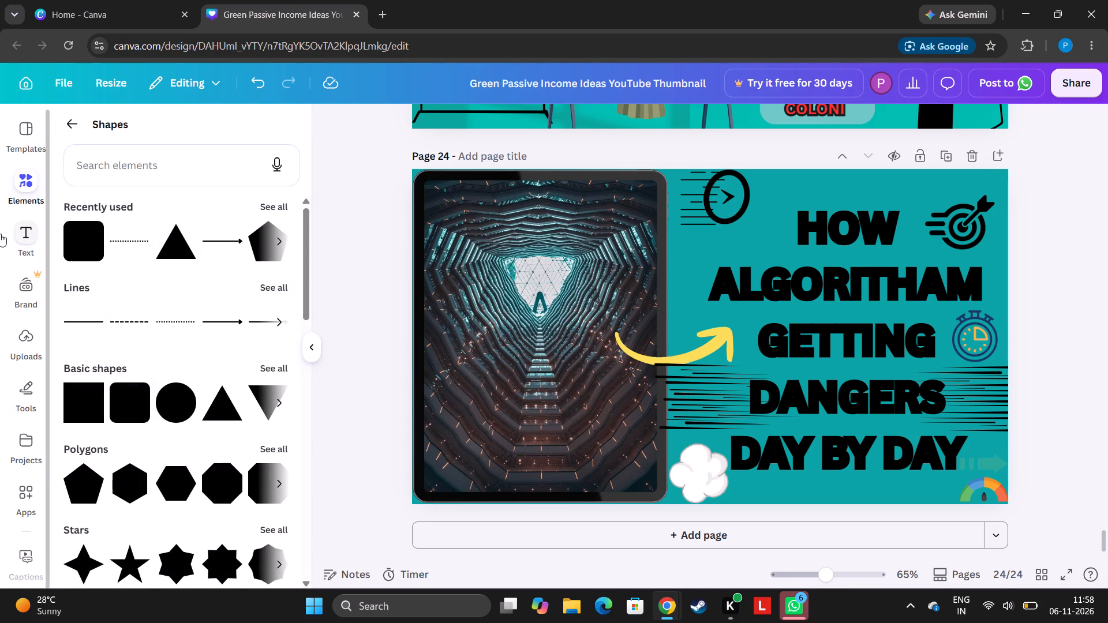
left_click(85, 257)
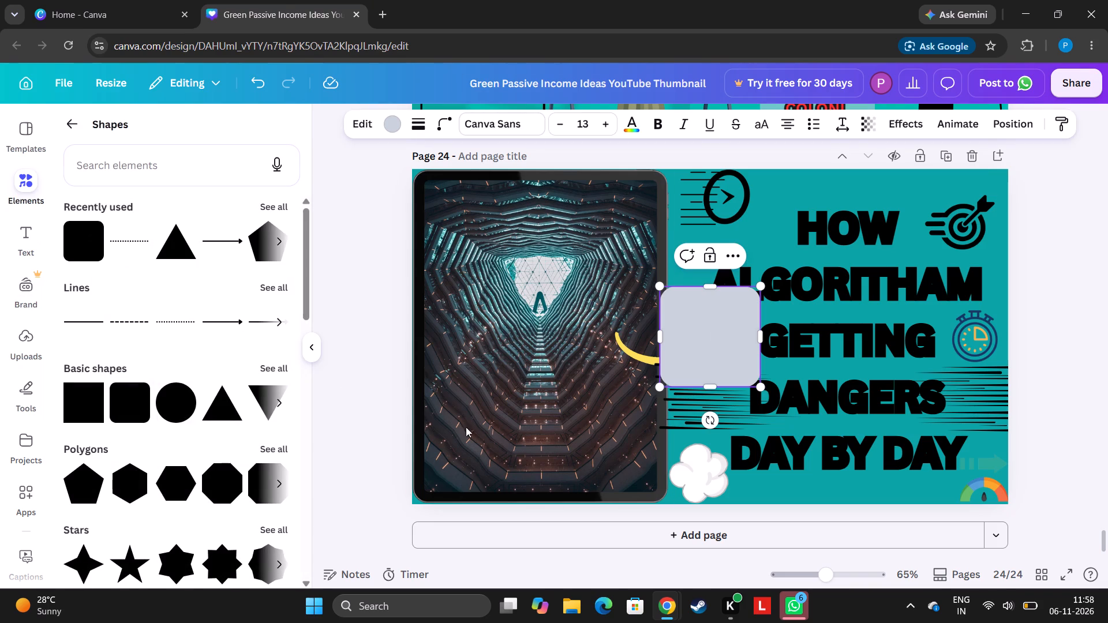
Set the rounded square's transparency to 53.
left_click(628, 117)
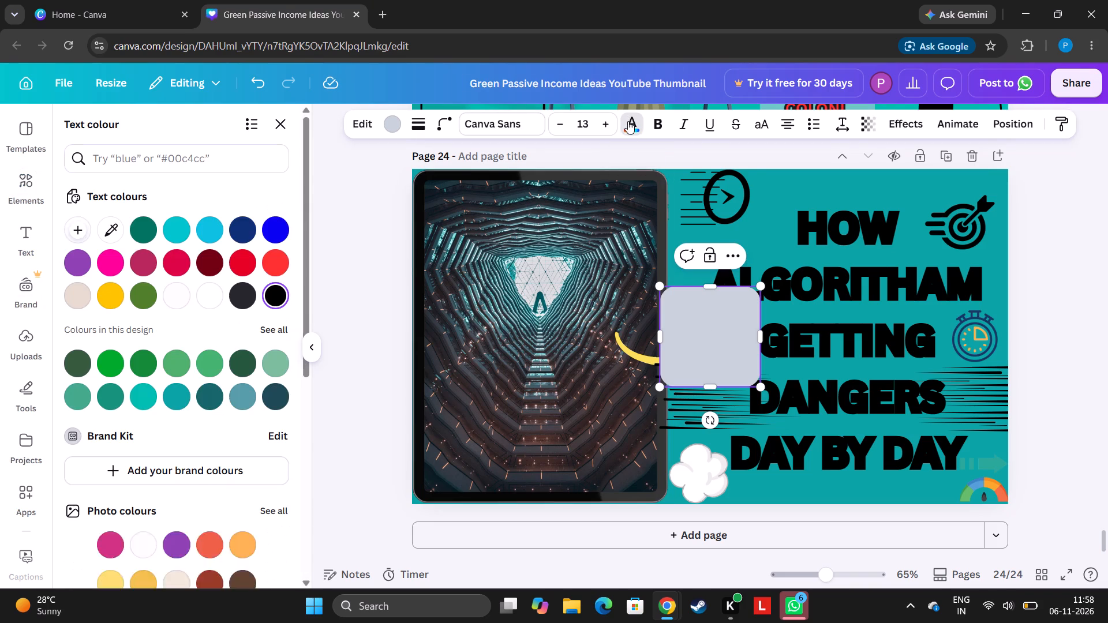
left_click(867, 132)
left_click(852, 183)
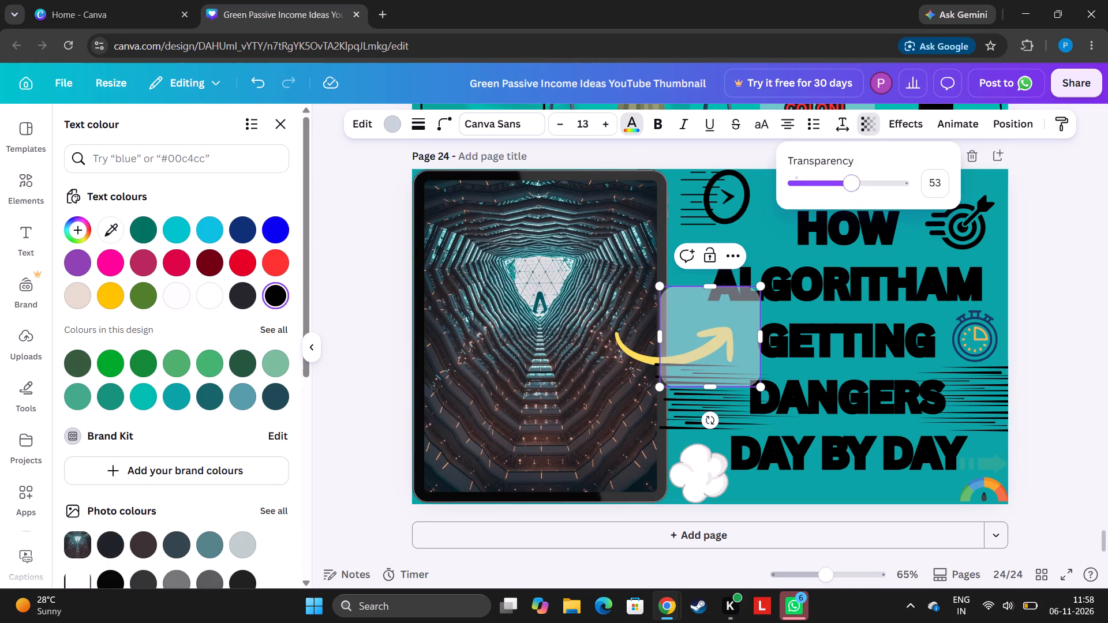
Move the semi-transparent rounded square onto the start of ALGORITHAM and reduce its height to about 123 to match that line.
left_click_drag(709, 331, 813, 268)
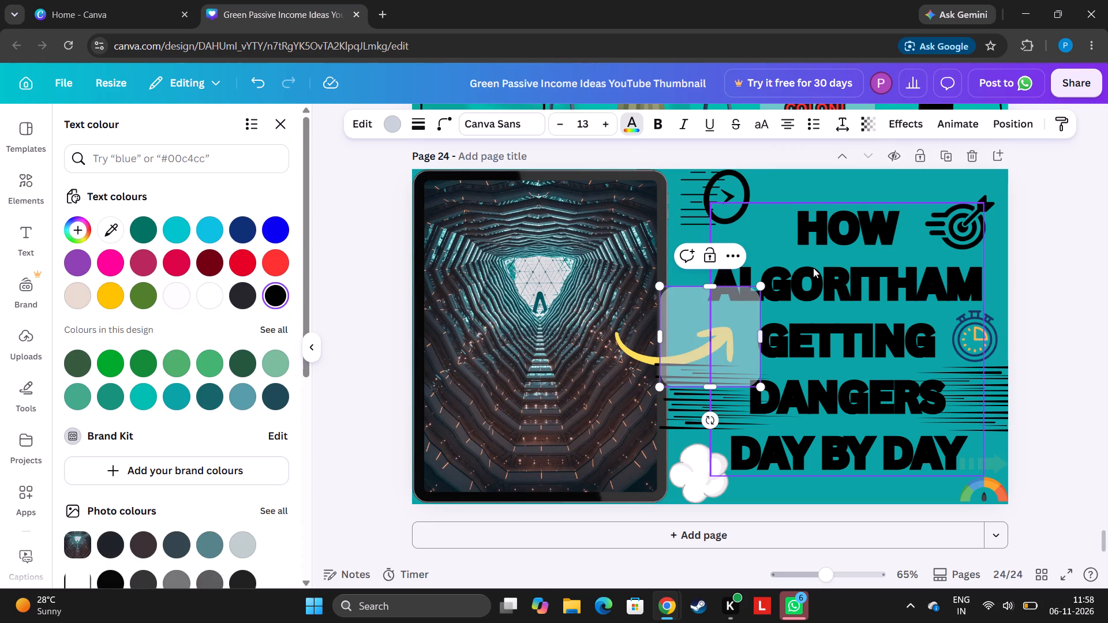
left_click_drag(813, 268, 815, 270)
left_click(1040, 230)
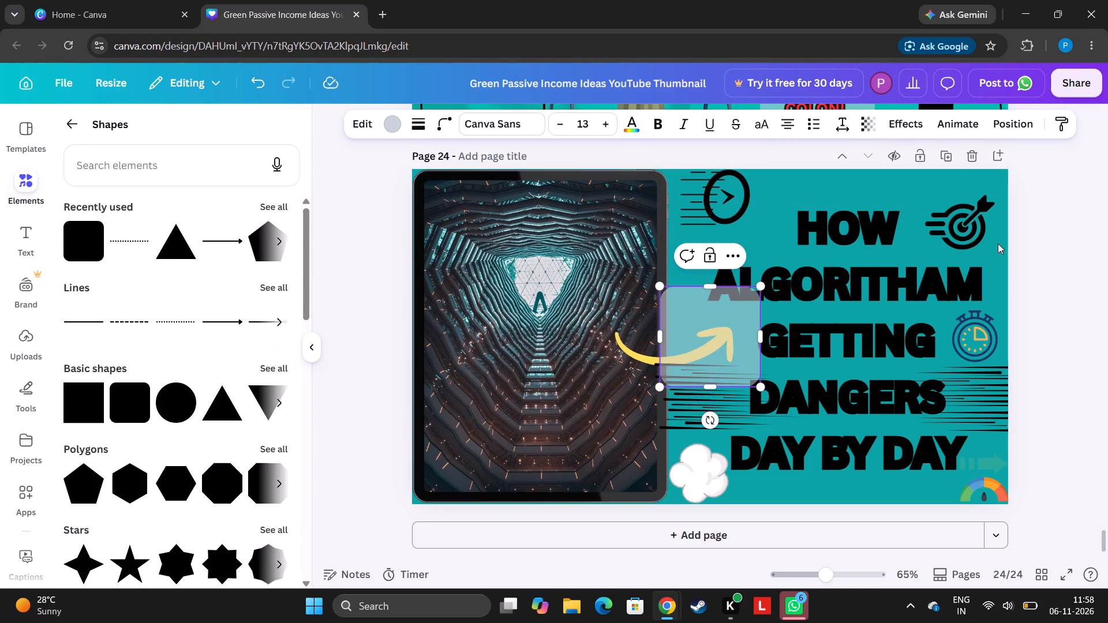
left_click(1046, 301)
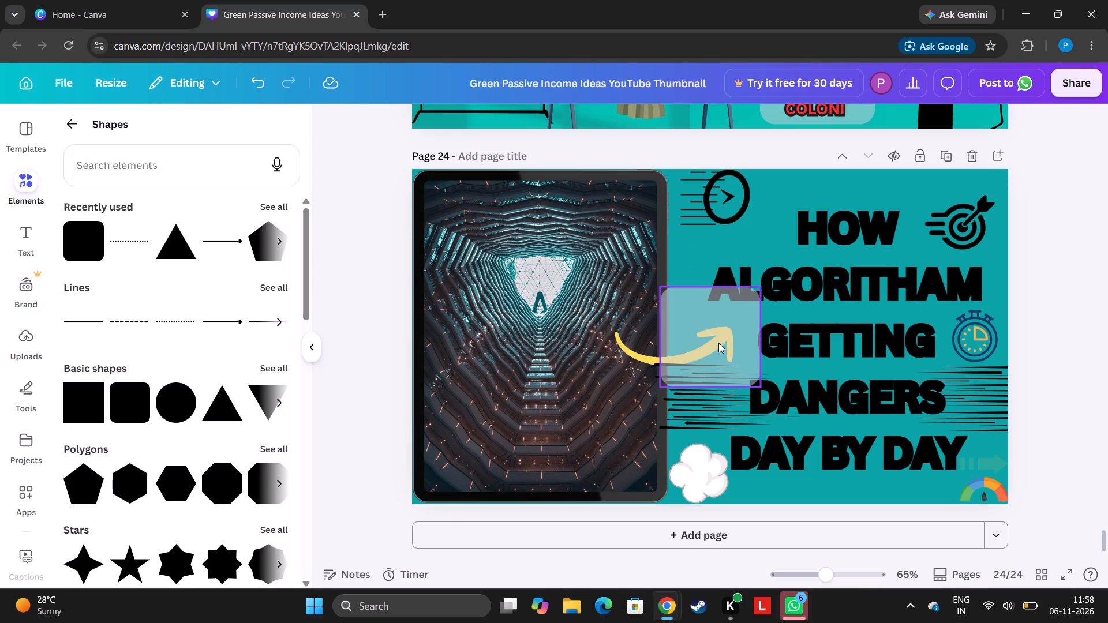
left_click_drag(718, 343, 772, 281)
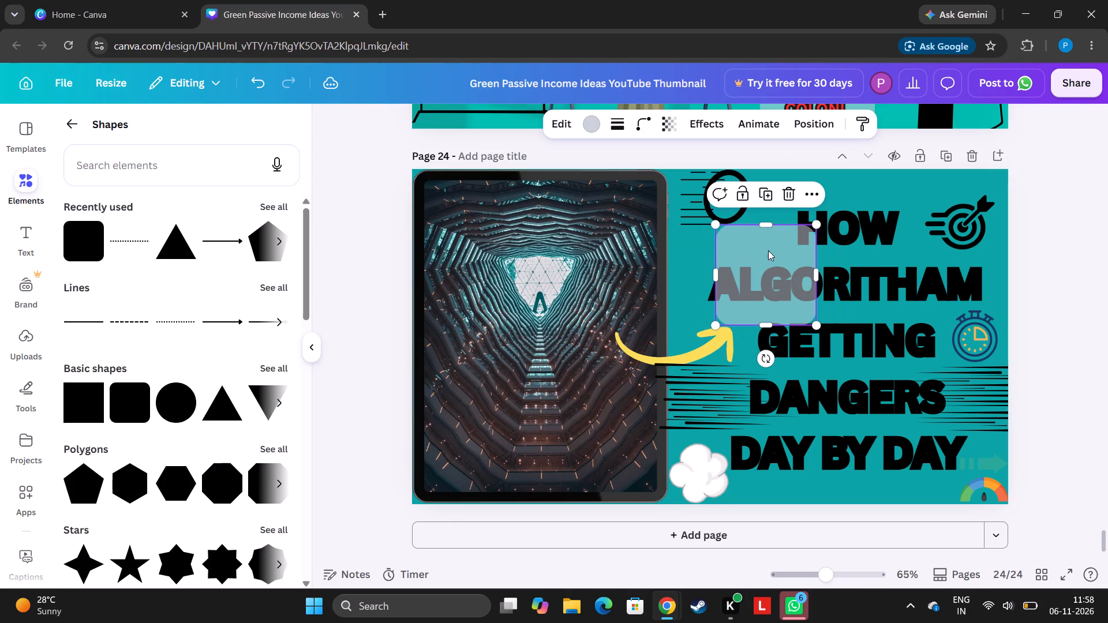
left_click_drag(766, 224, 758, 253)
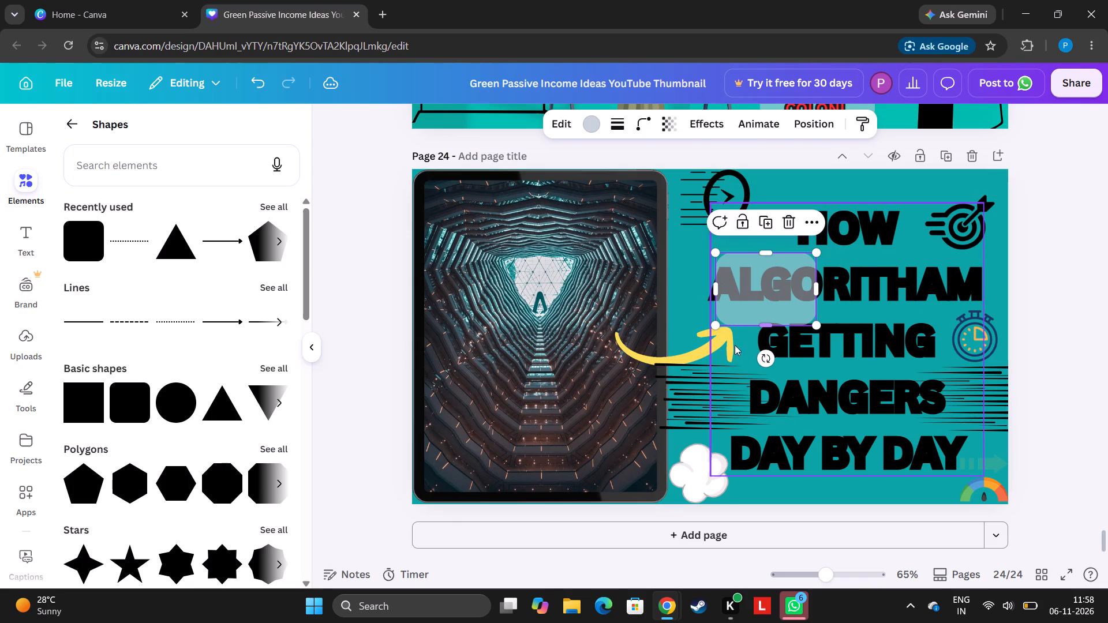
left_click_drag(774, 324, 747, 309)
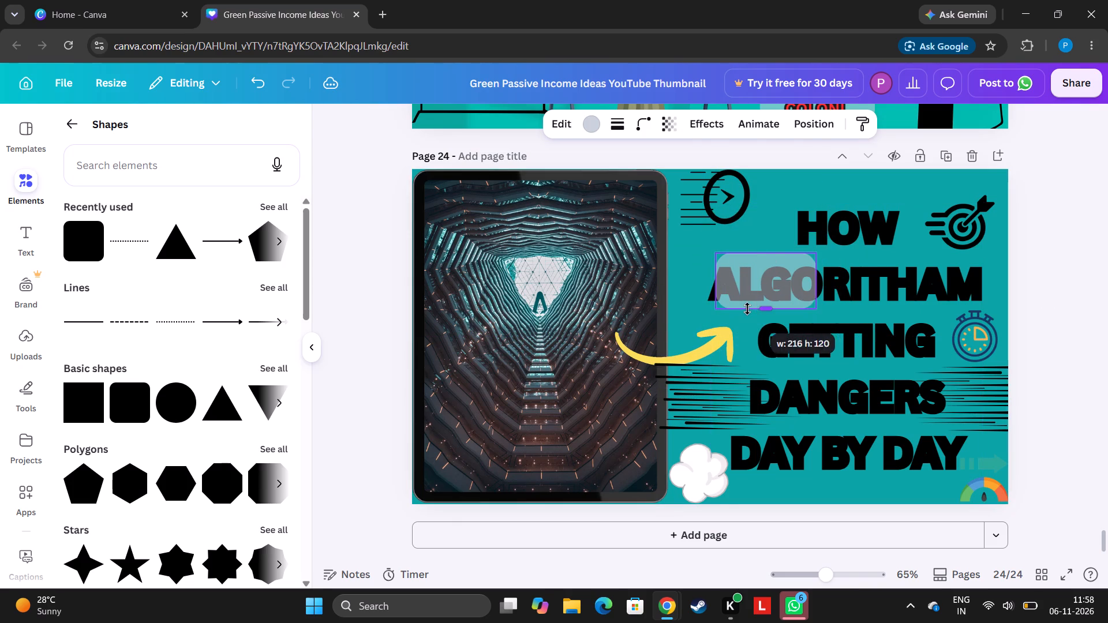
left_click_drag(747, 309, 748, 309)
Stretch the rounded shape over ALGORITHAM sideways into a bar spanning from the tablet's edge to the page's outer edge.
left_click(707, 281)
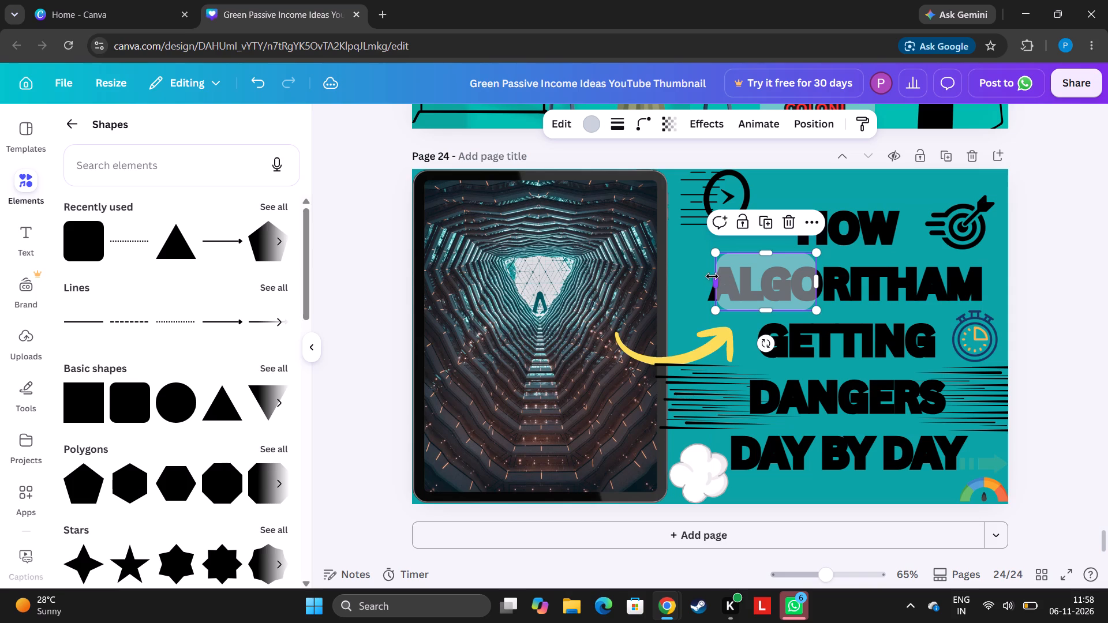
left_click_drag(713, 276, 702, 282)
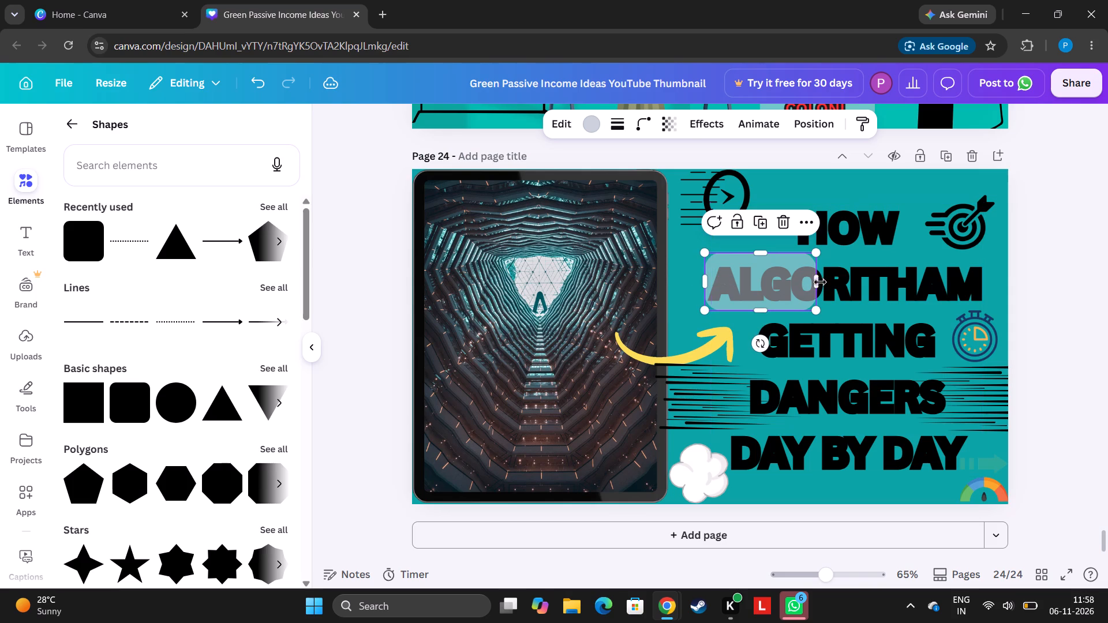
left_click_drag(817, 283, 994, 266)
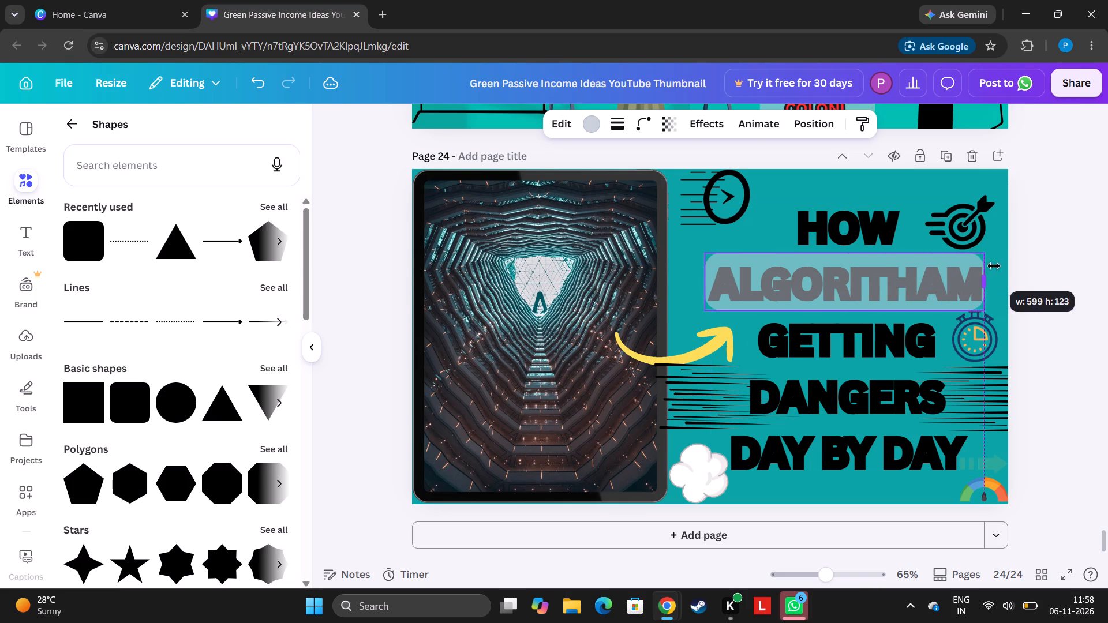
left_click_drag(994, 266, 990, 271)
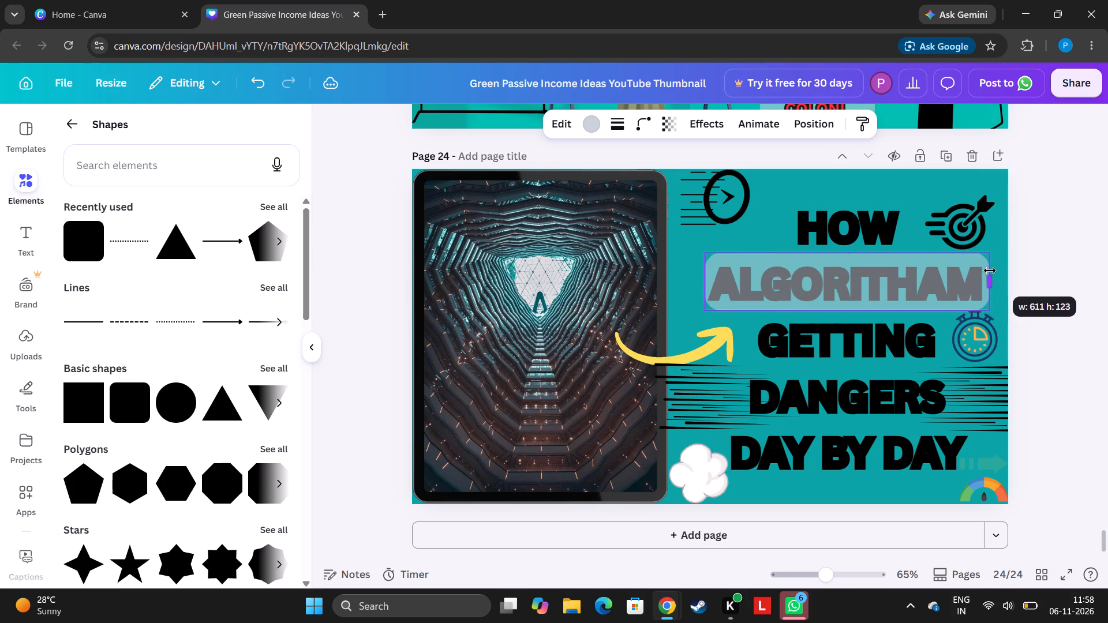
left_click_drag(990, 271, 1013, 273)
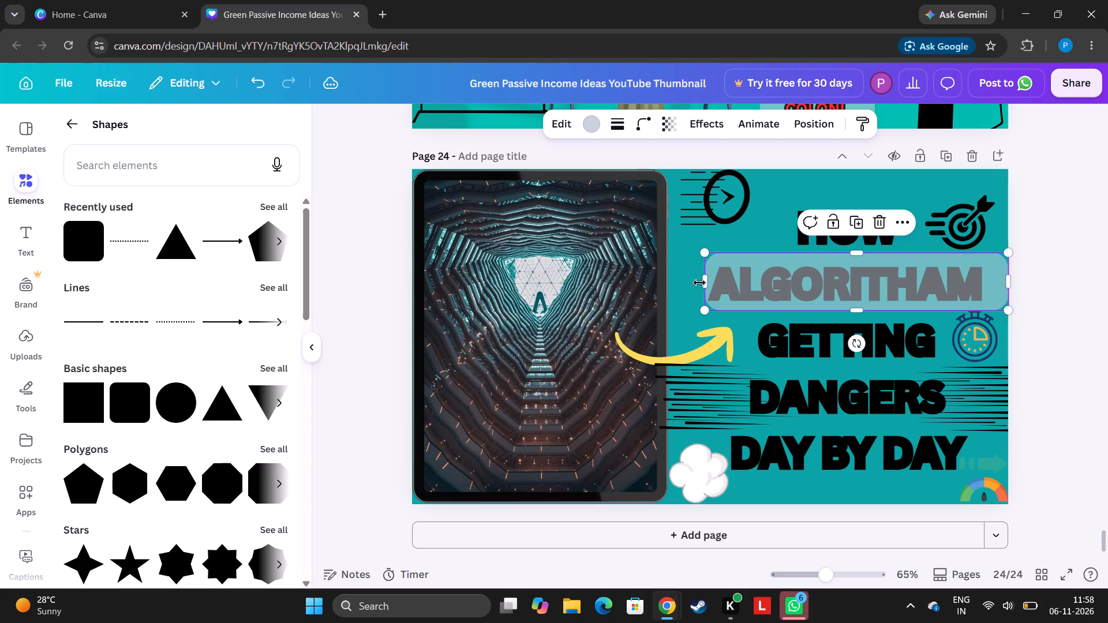
left_click_drag(705, 282, 664, 283)
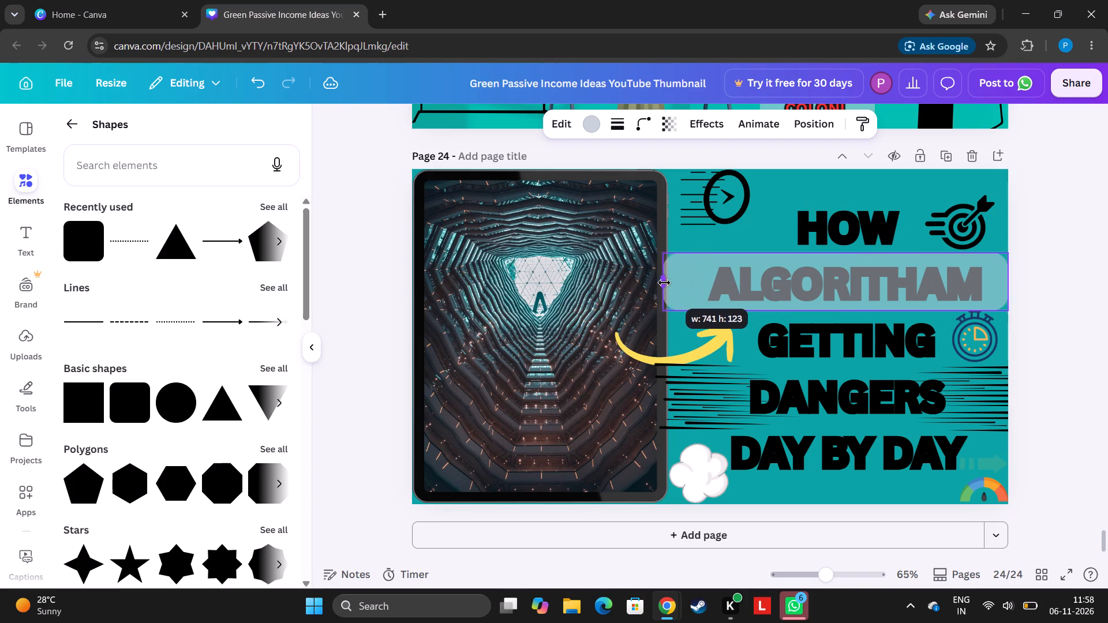
left_click_drag(664, 283, 666, 282)
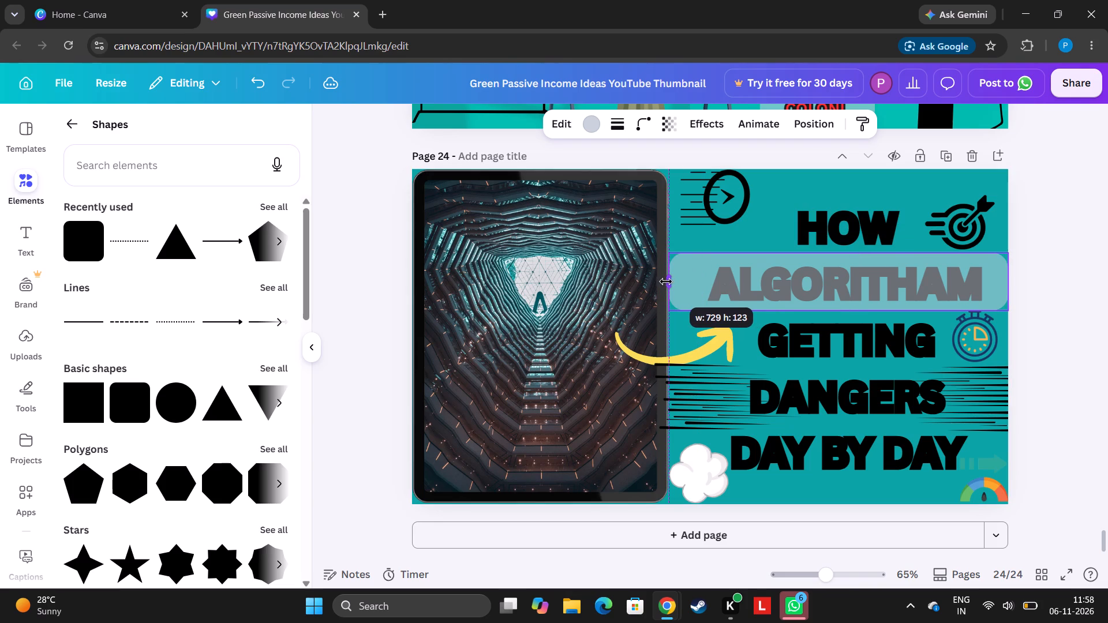
left_click_drag(666, 282, 660, 282)
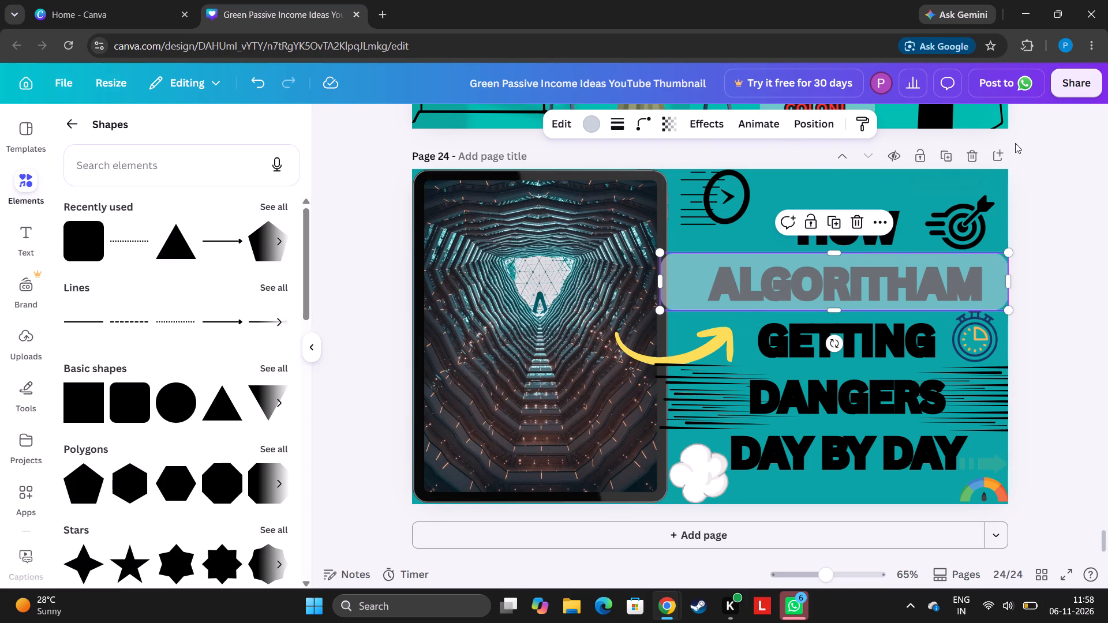
Reorder the ALGORITHAM bar's layer so it sits beneath the tunnel photo, just above the teal background.
left_click(817, 124)
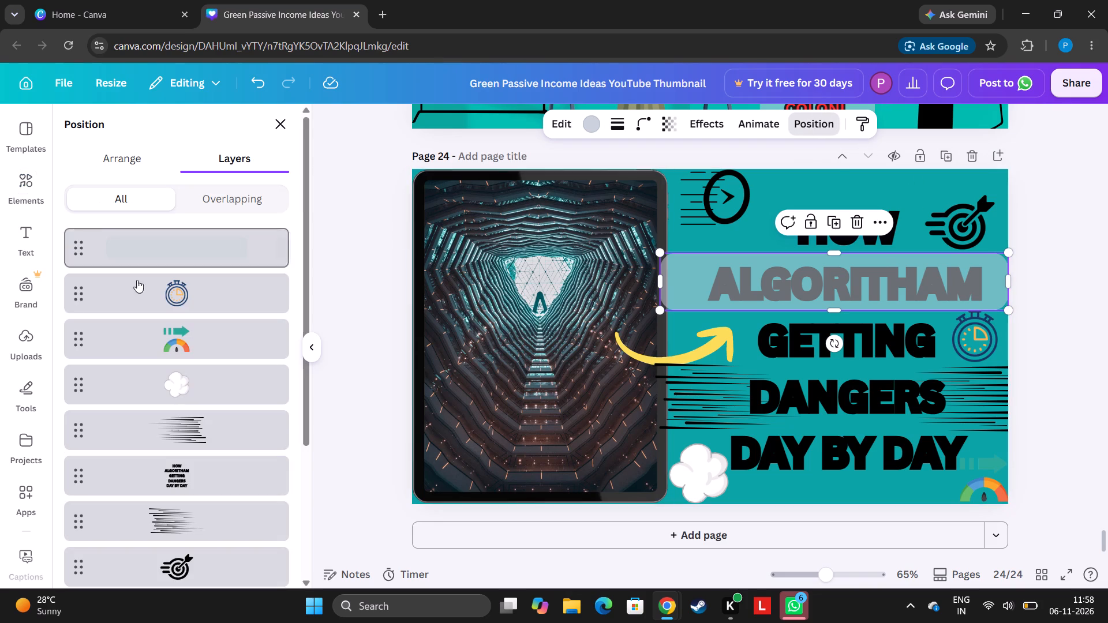
left_click_drag(144, 240, 149, 268)
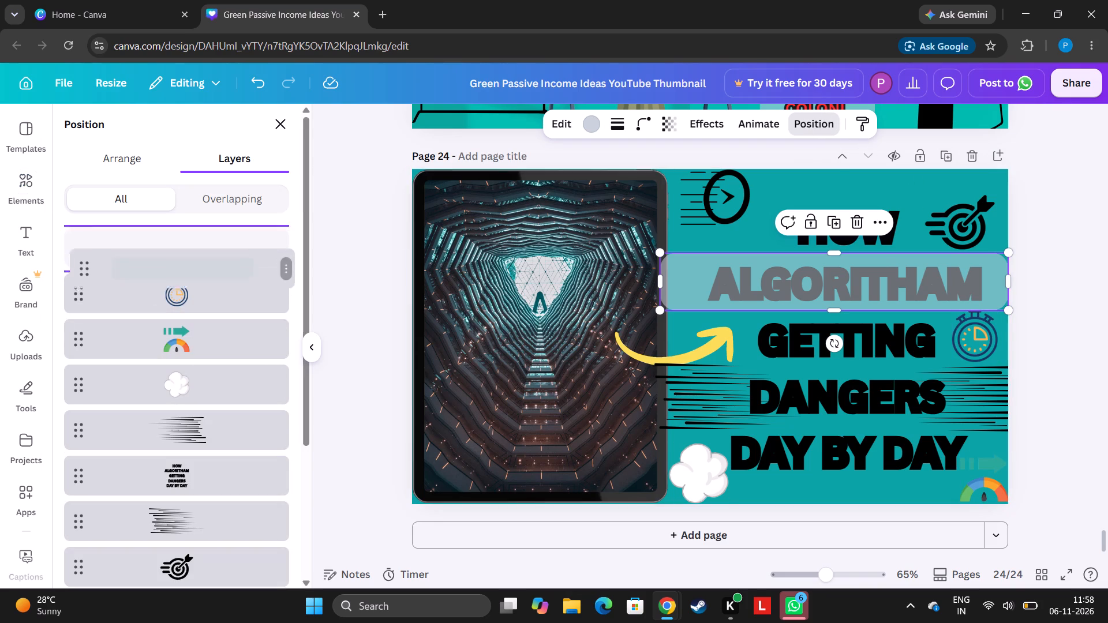
left_click_drag(149, 268, 126, 615)
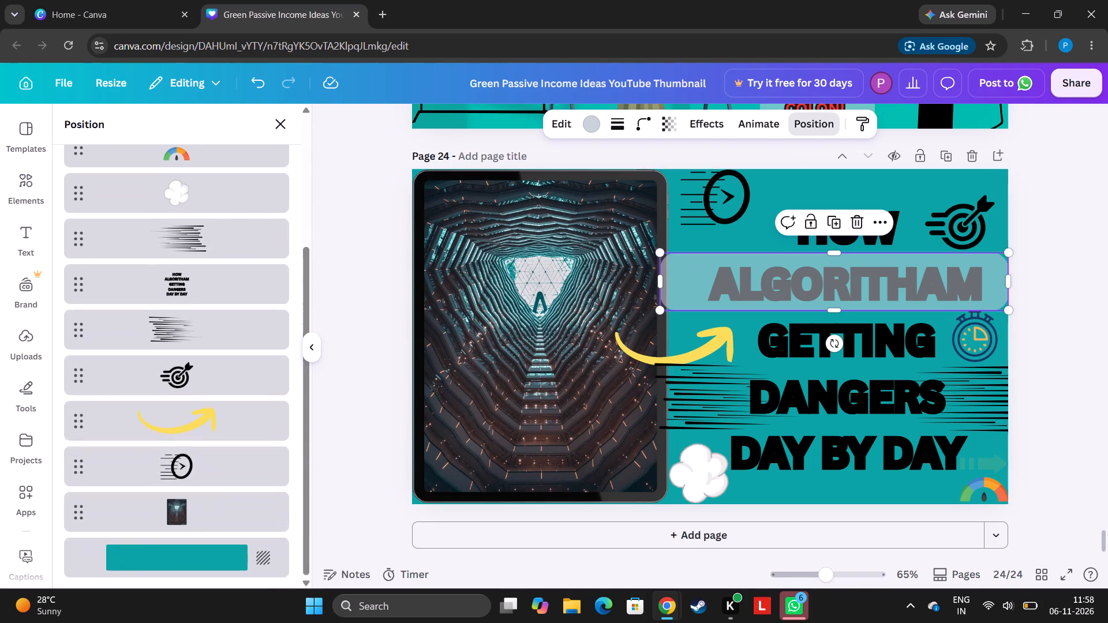
left_click_drag(126, 615, 169, 531)
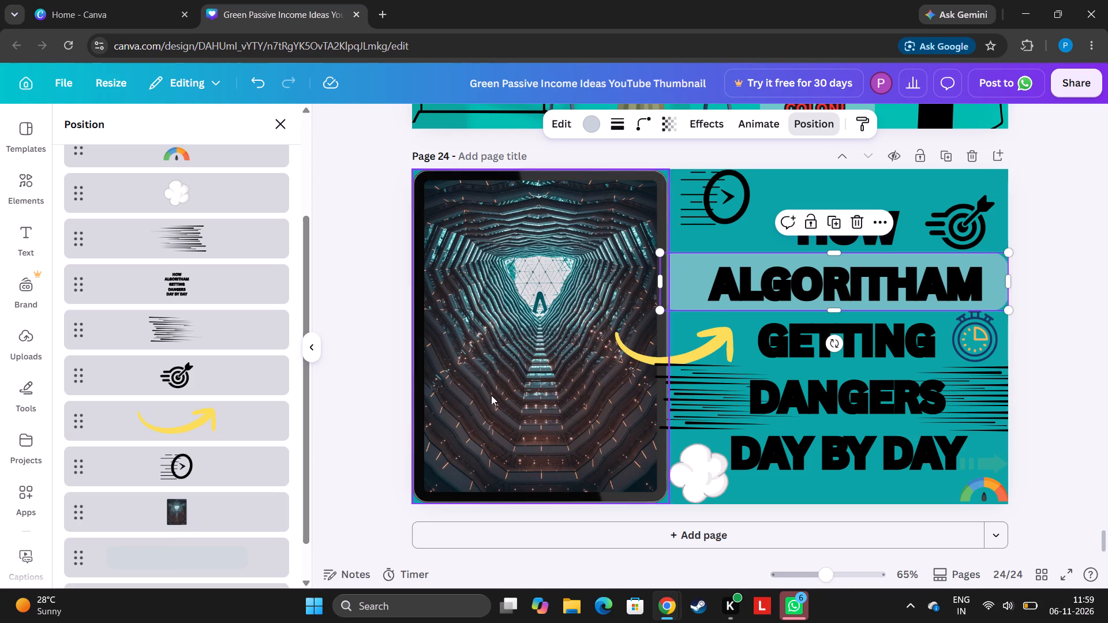
Duplicate the ALGORITHAM bar and place the copy over the word DANGERS.
left_click(820, 224)
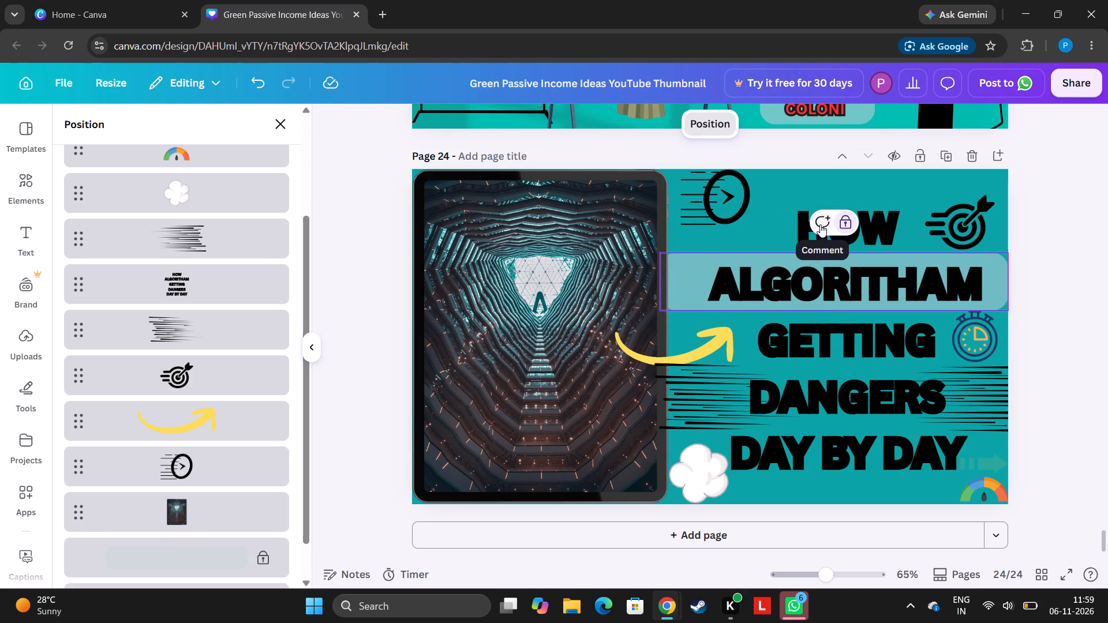
left_click(838, 228)
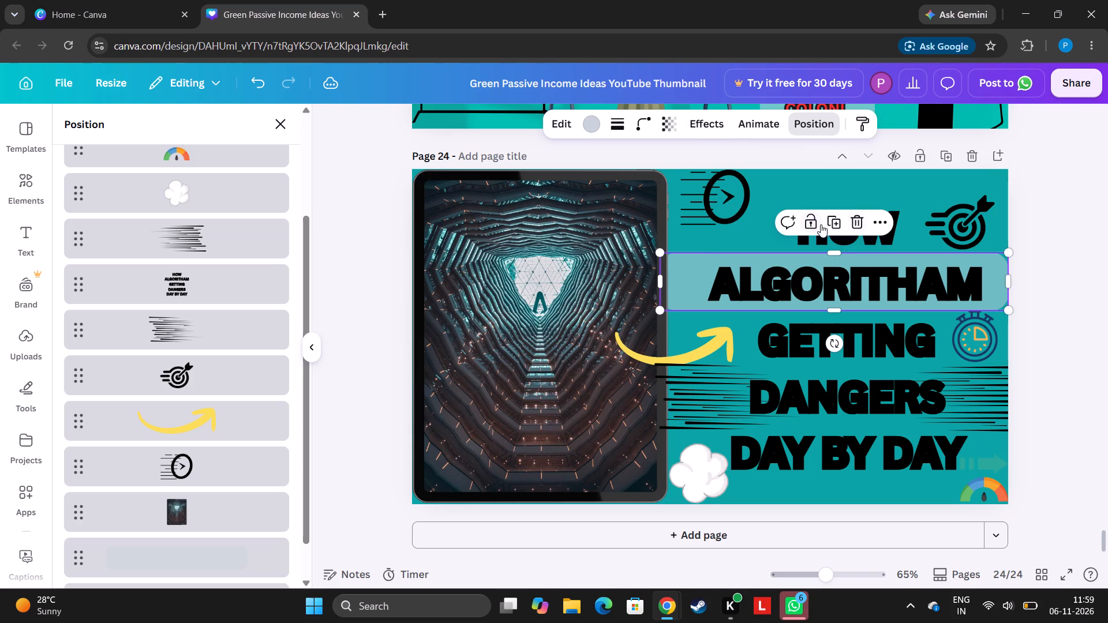
left_click(821, 224)
left_click(845, 222)
left_click(837, 225)
left_click_drag(822, 280, 823, 382)
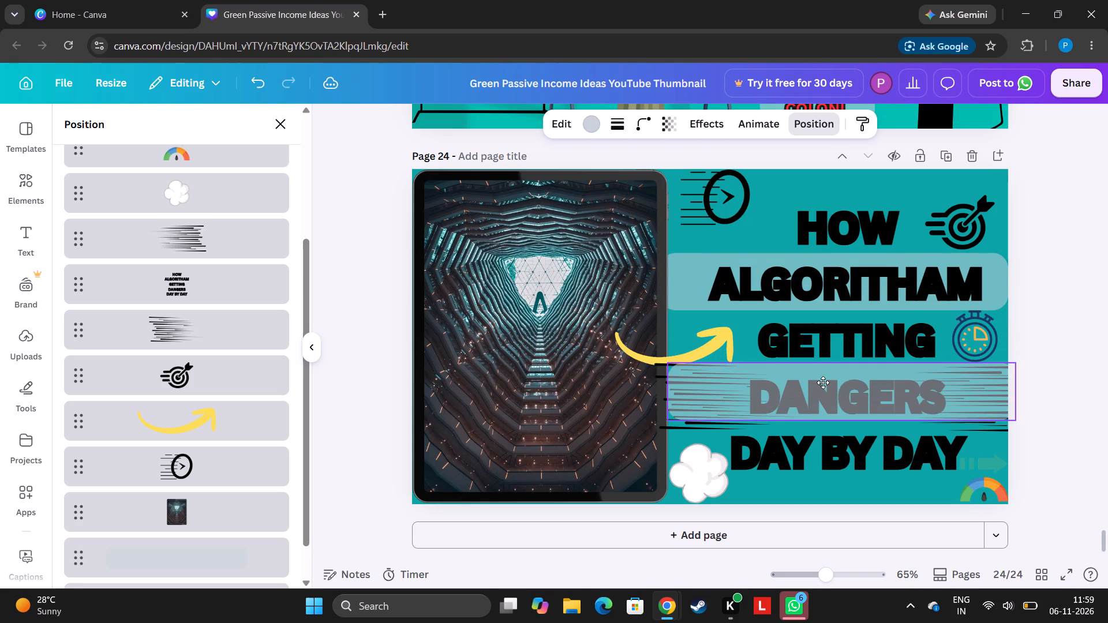
left_click_drag(823, 382, 820, 385)
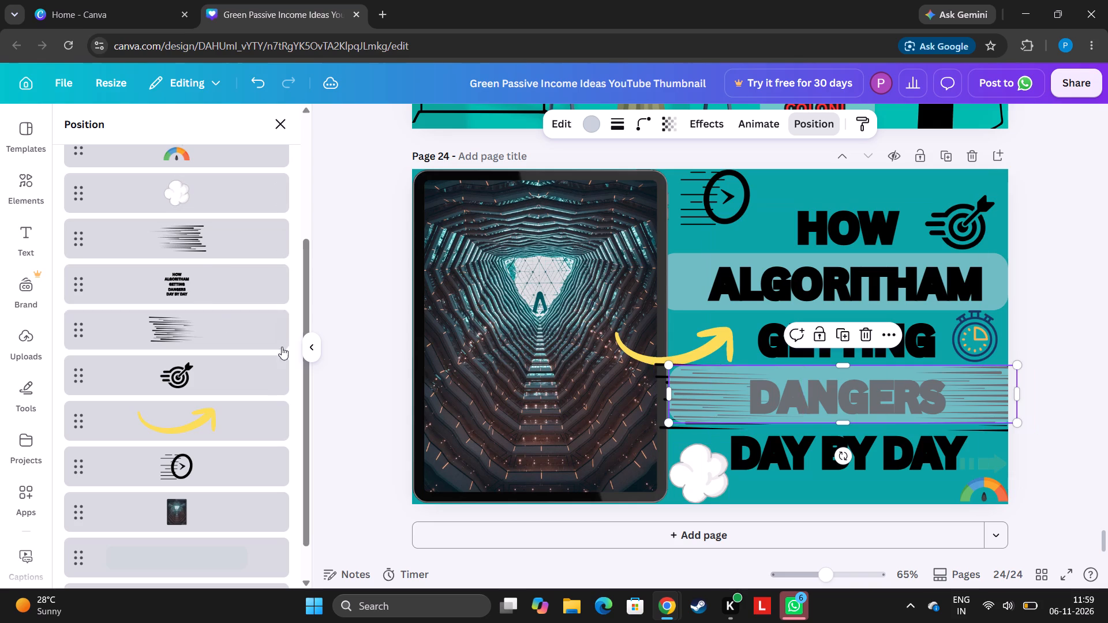
Reorder the DANGERS bar's layer so it sits beneath the heading and the tunnel photo.
left_click_drag(307, 302, 355, 177)
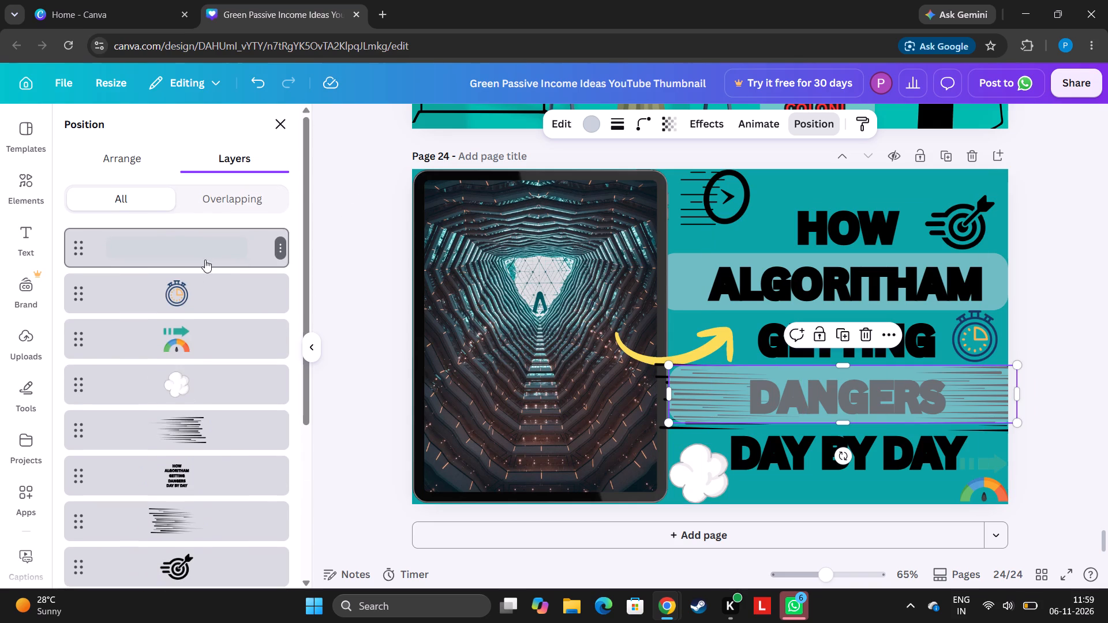
left_click_drag(204, 256, 203, 577)
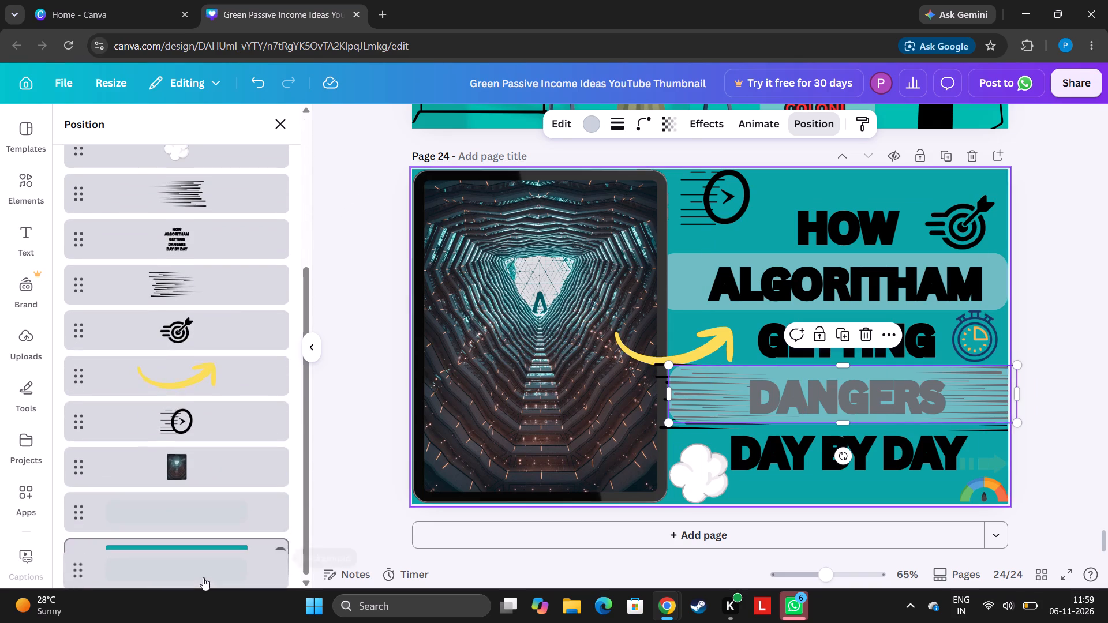
left_click_drag(203, 577, 219, 505)
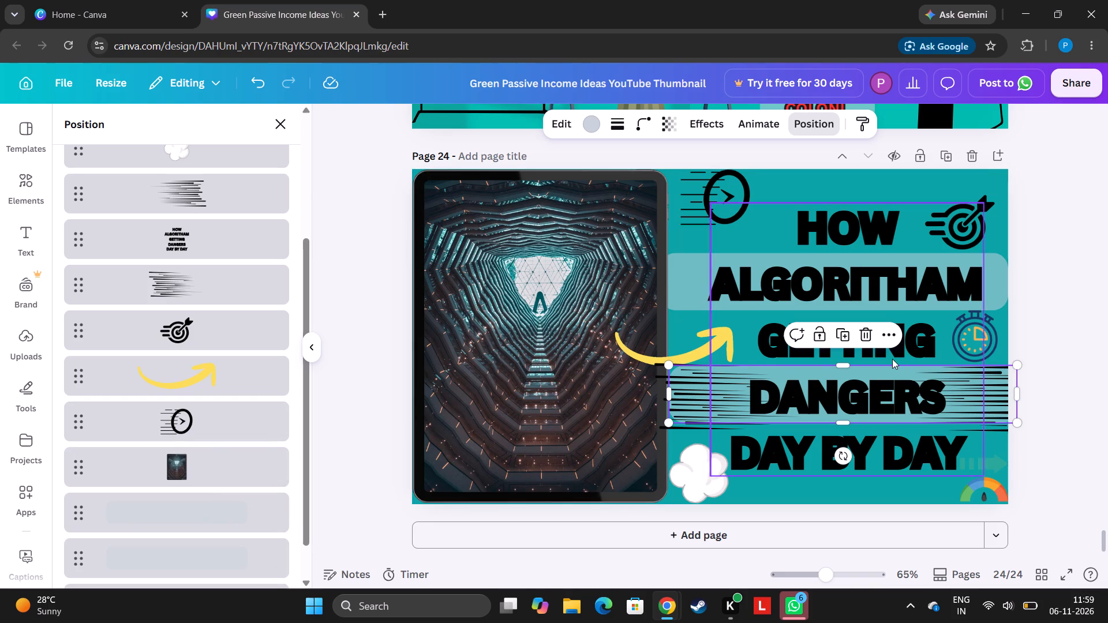
Duplicate the DANGERS bar to put a copy across the page's bottom edge below DAY BY DAY, and nudge the heading slightly upward.
left_click(837, 328)
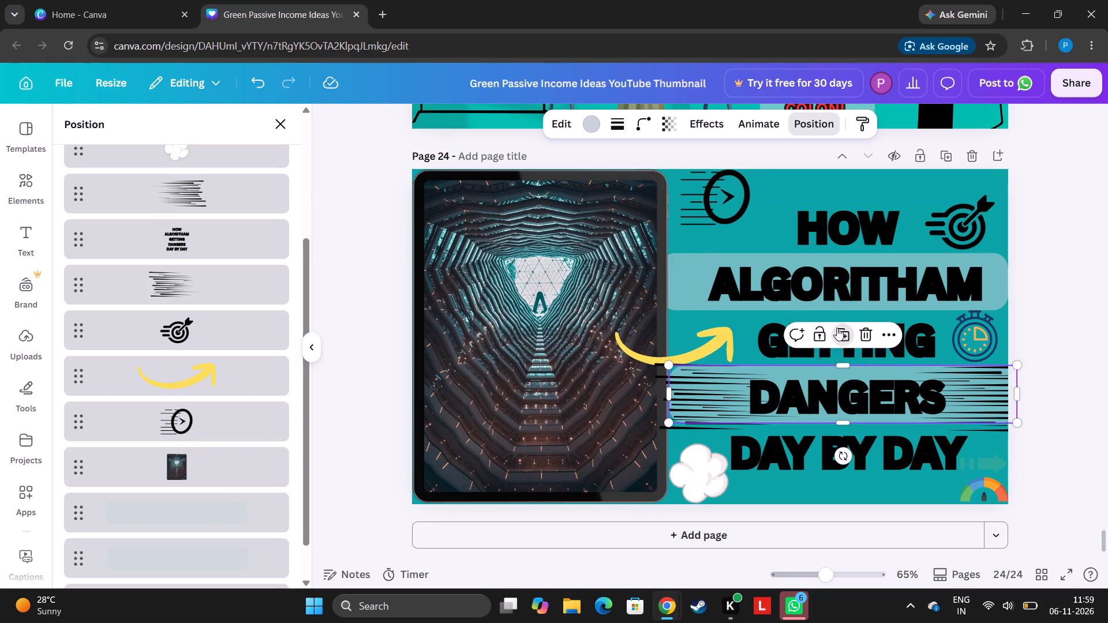
left_click(855, 414)
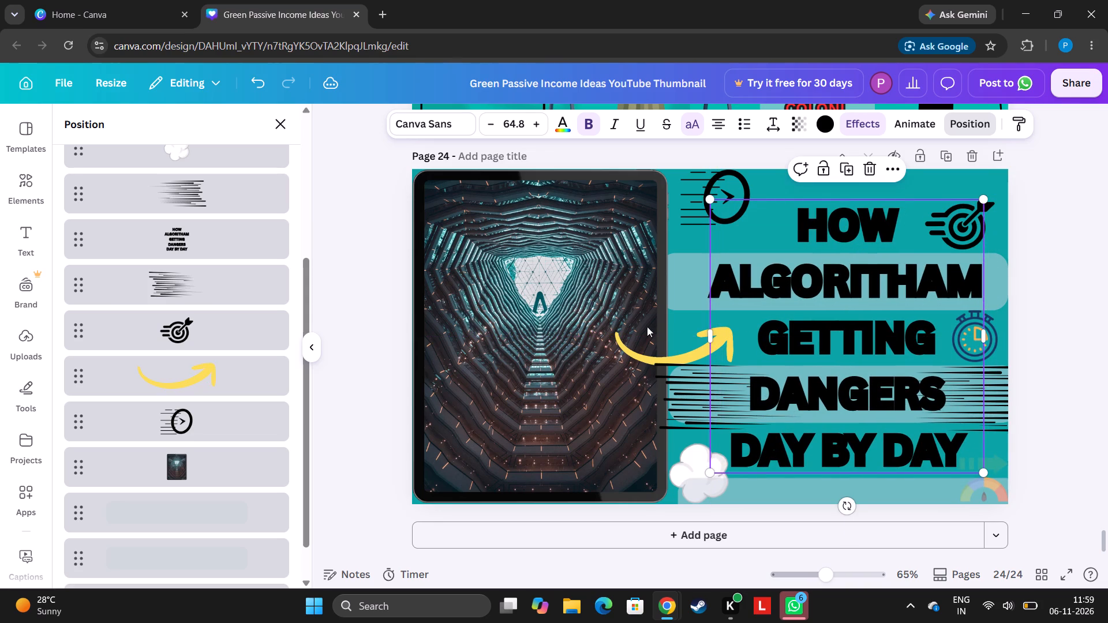
Duplicate the ALGORITHAM bar and place the copy over the word HOW.
left_click(681, 291)
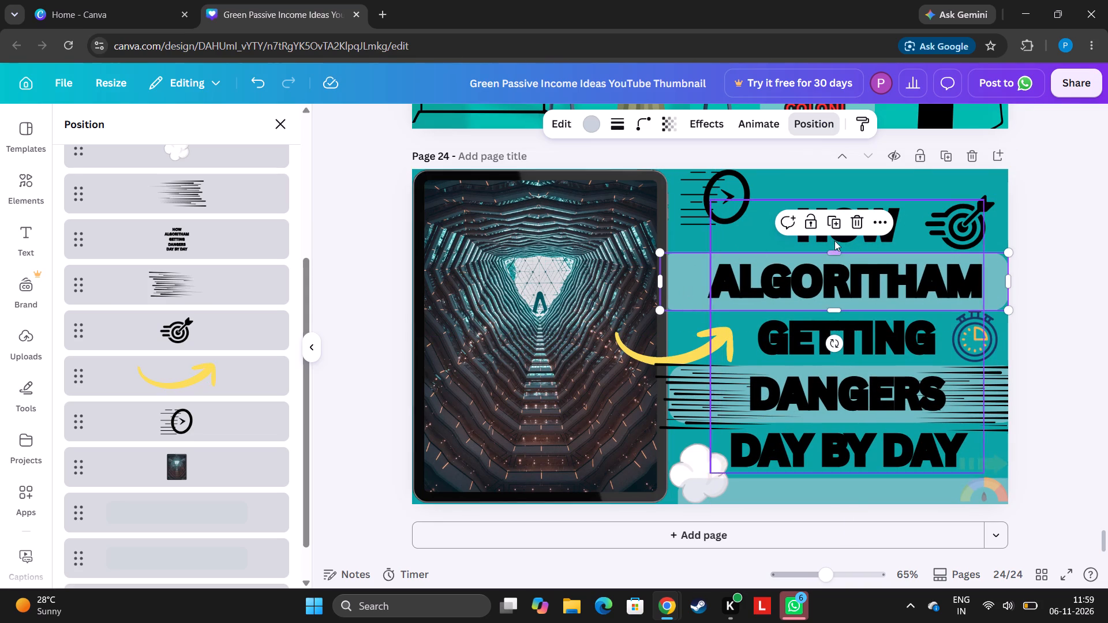
left_click(835, 230)
left_click_drag(830, 279, 854, 425)
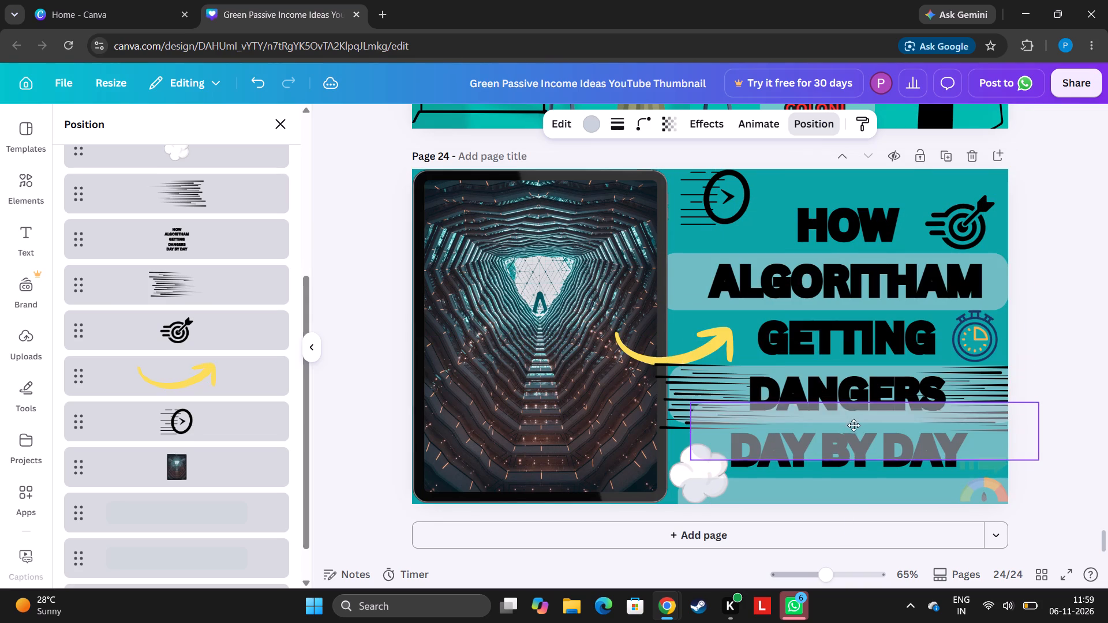
left_click_drag(854, 425, 843, 222)
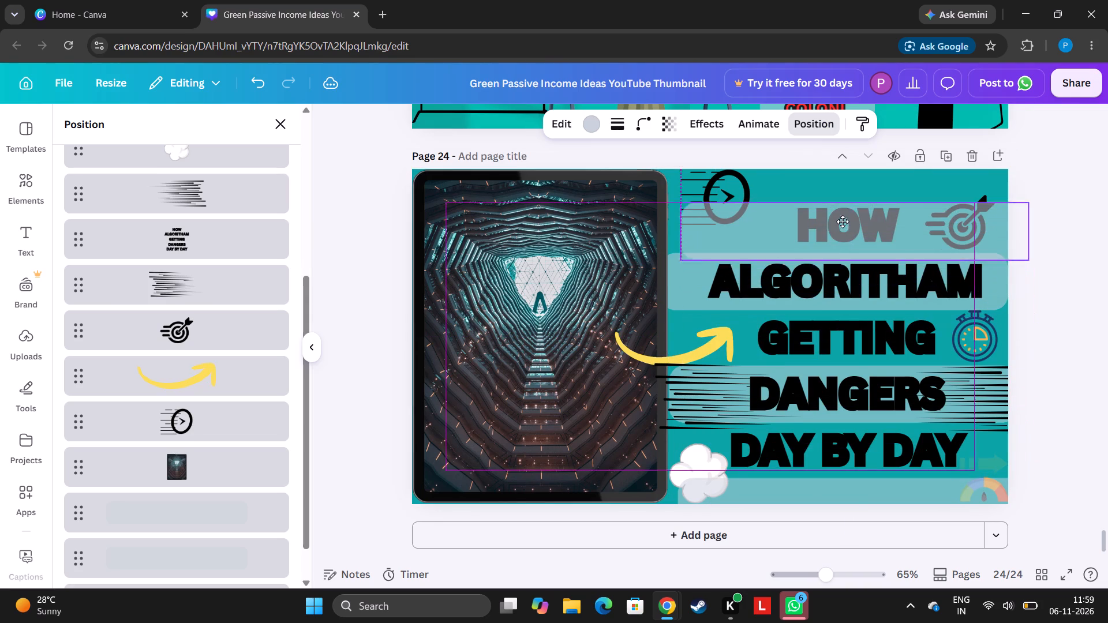
left_click_drag(843, 222, 845, 217)
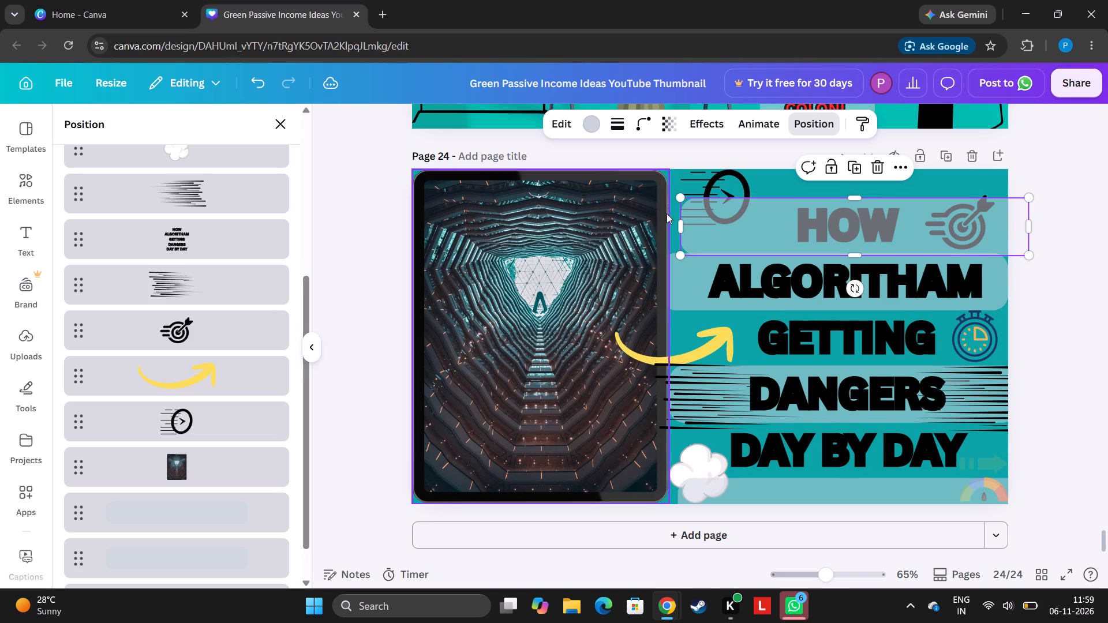
Shrink the HOW bar to a compact rounded rectangle around the word HOW, about 97 high.
left_click_drag(683, 221, 776, 207)
left_click_drag(1031, 226, 977, 220)
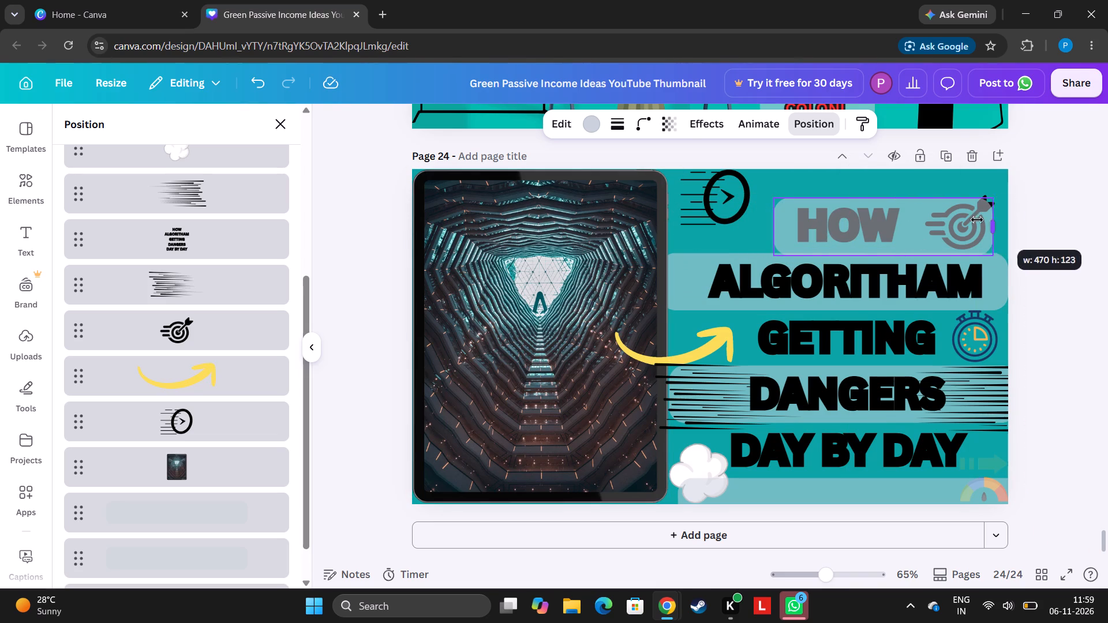
left_click_drag(977, 220, 912, 217)
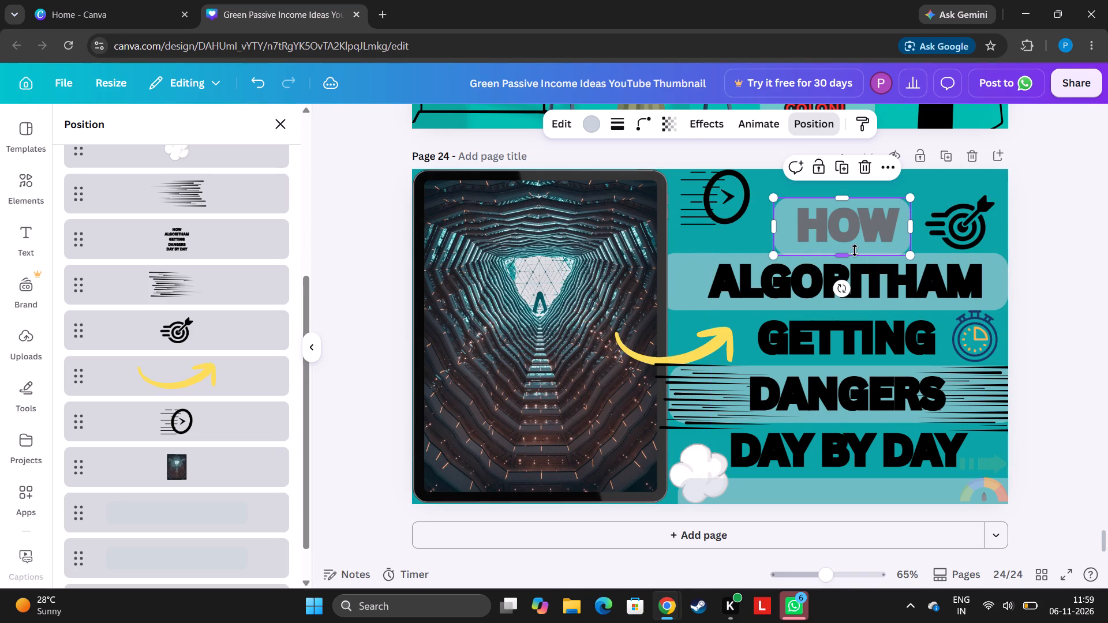
left_click_drag(851, 253, 856, 241)
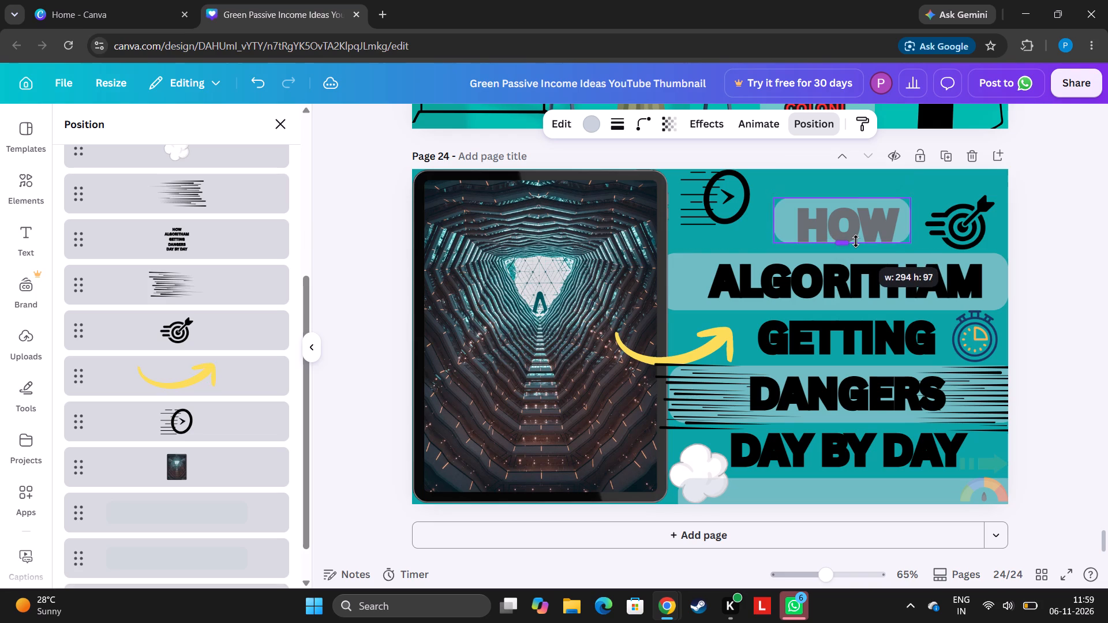
left_click_drag(856, 241, 858, 241)
left_click_drag(770, 216, 772, 216)
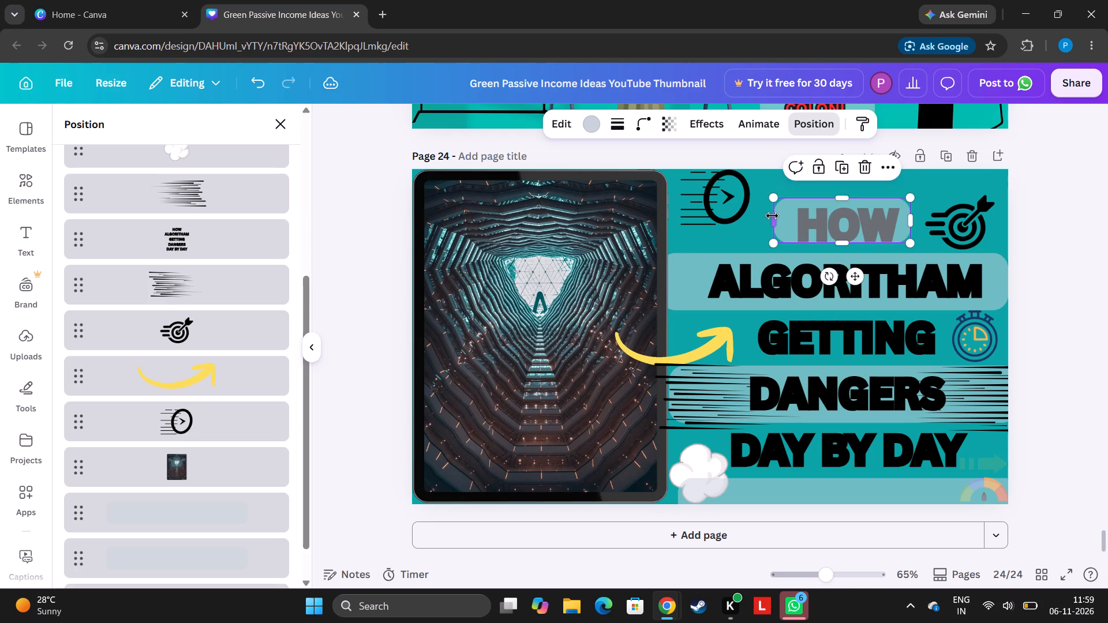
left_click_drag(772, 216, 784, 215)
left_click_drag(908, 220, 907, 220)
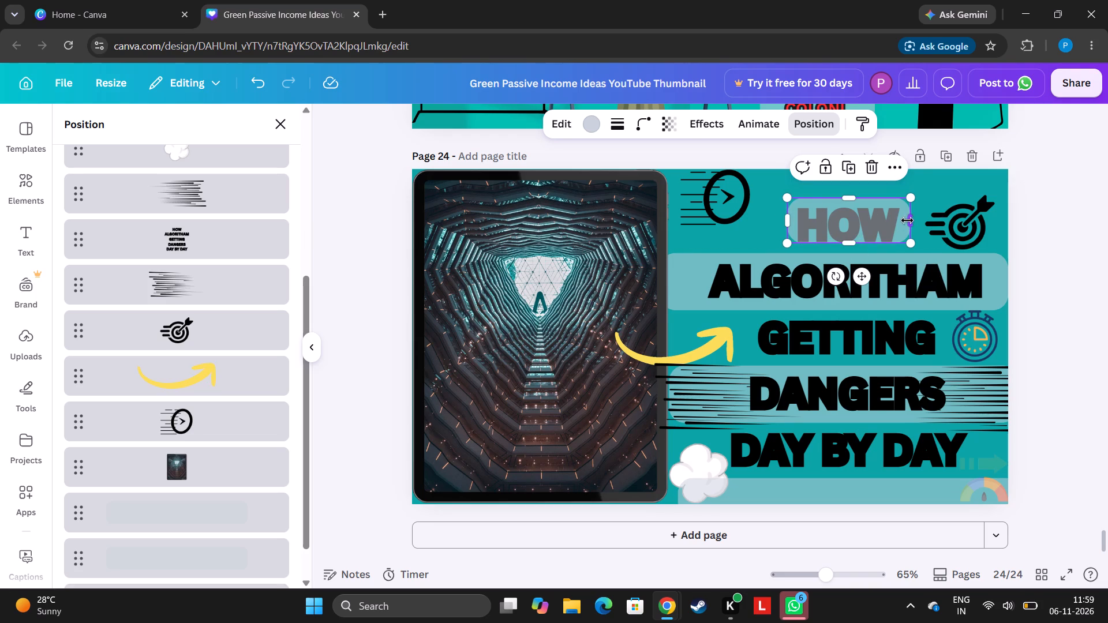
left_click_drag(907, 220, 903, 219)
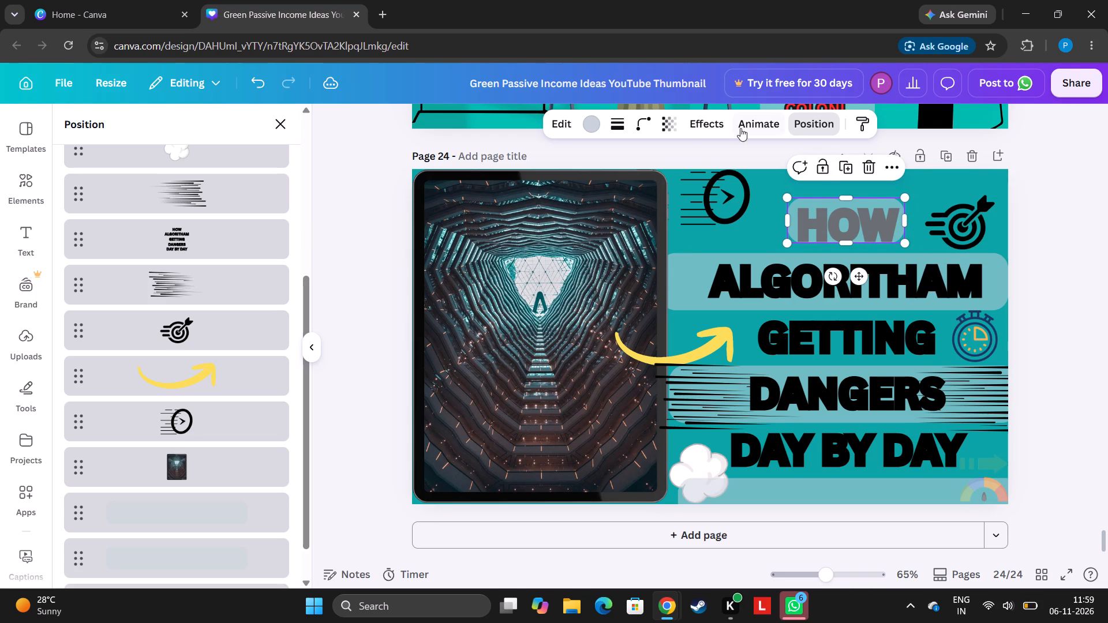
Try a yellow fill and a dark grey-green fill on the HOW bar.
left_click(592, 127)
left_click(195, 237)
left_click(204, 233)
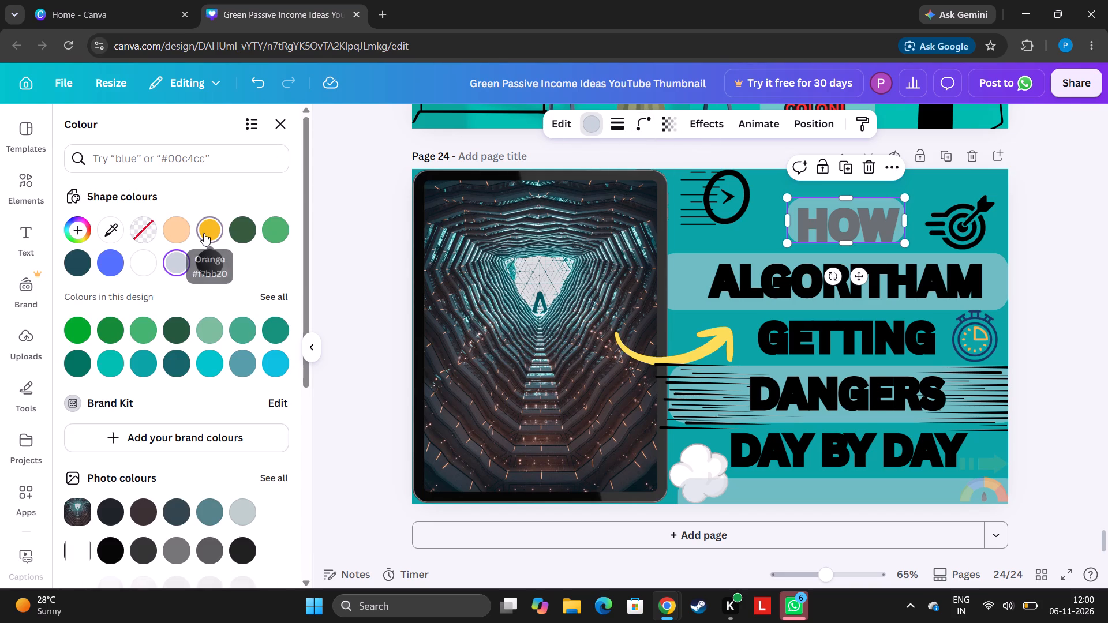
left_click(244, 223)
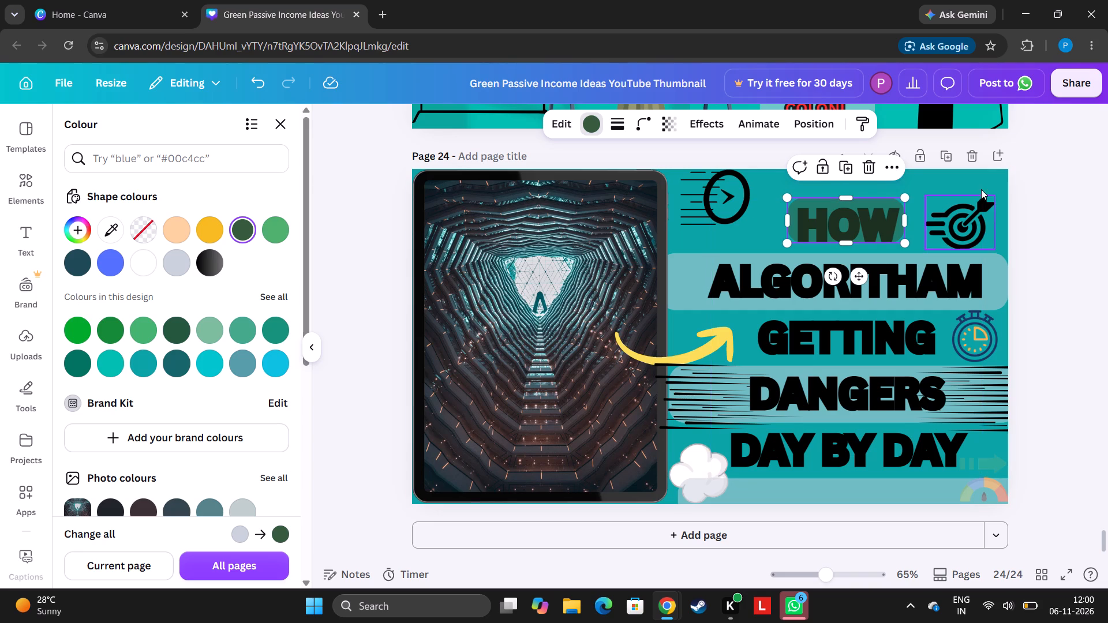
Reorder the HOW bar's layer so it sits beneath the heading, directly above the tunnel photo.
left_click(806, 129)
left_click_drag(144, 247, 156, 291)
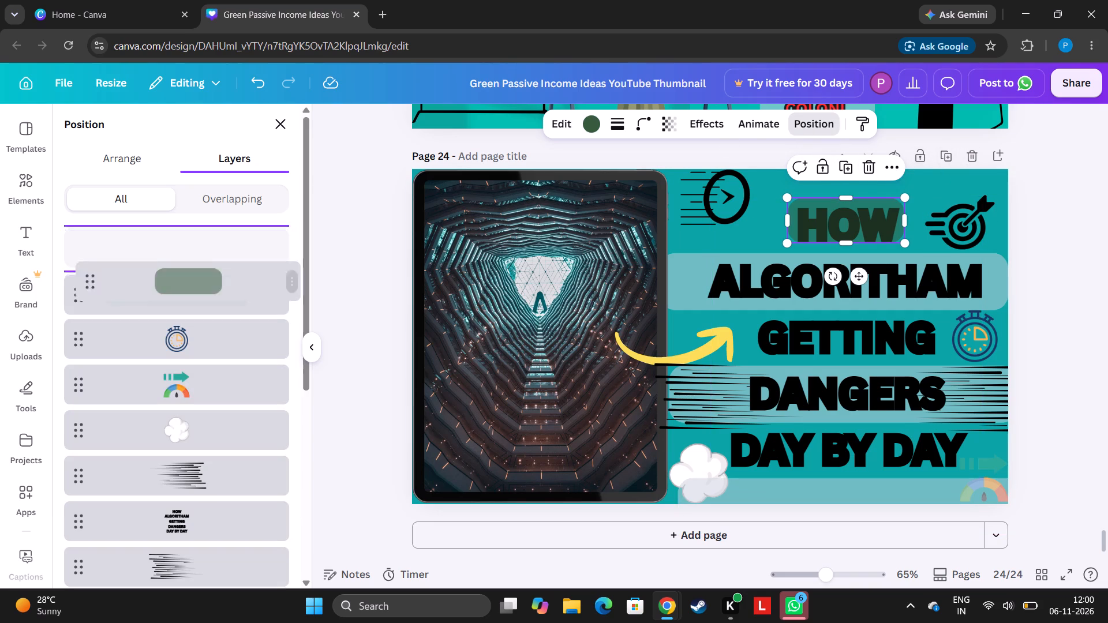
left_click_drag(156, 291, 184, 489)
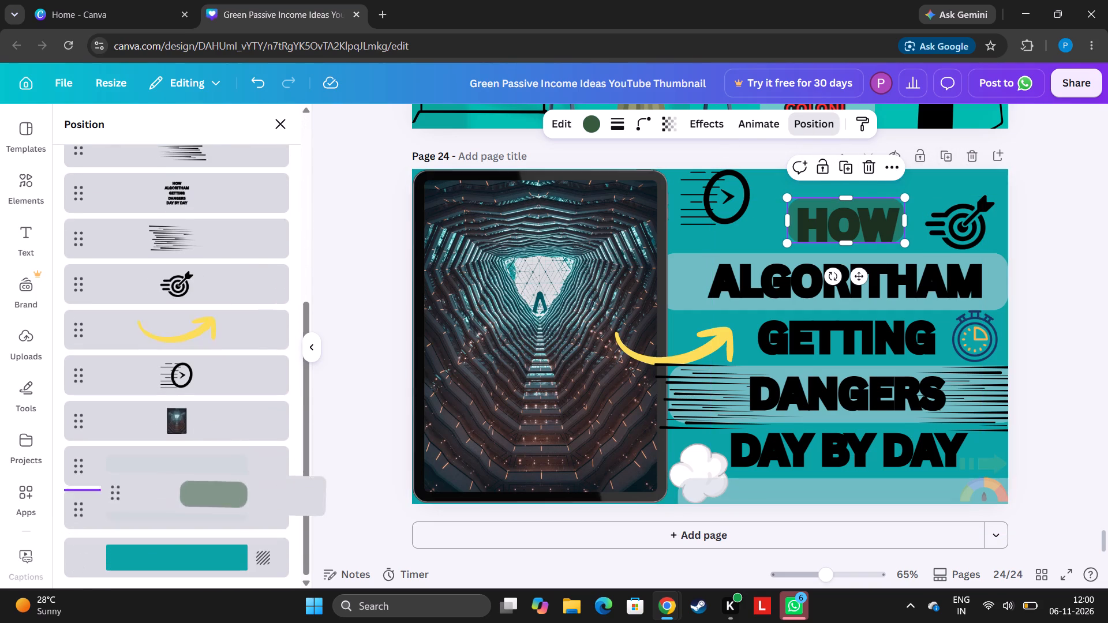
left_click_drag(184, 489, 202, 422)
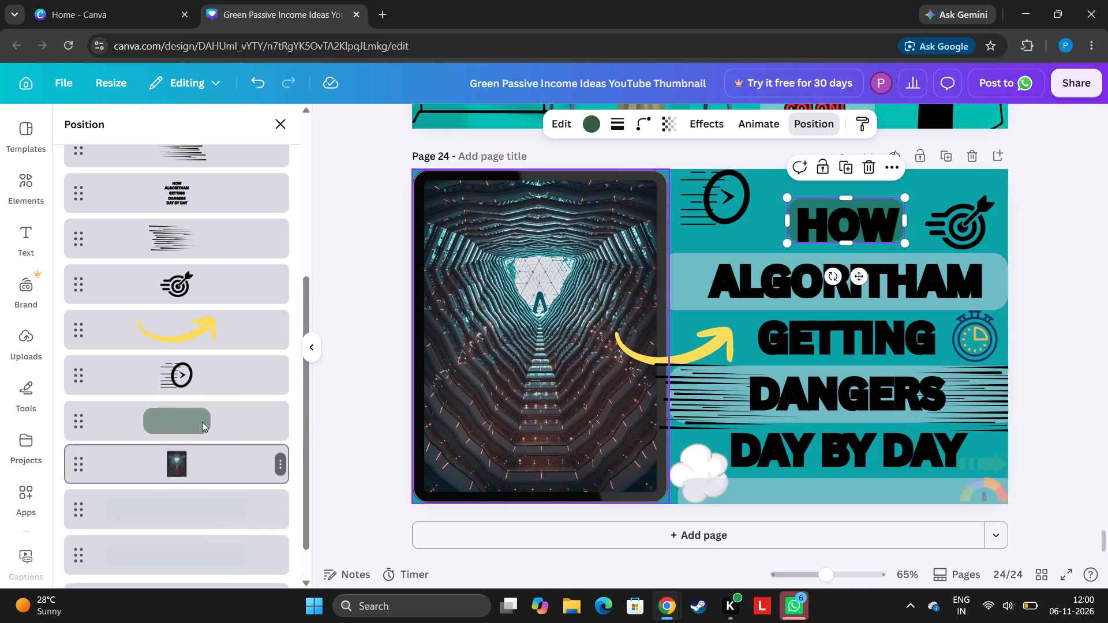
left_click(331, 328)
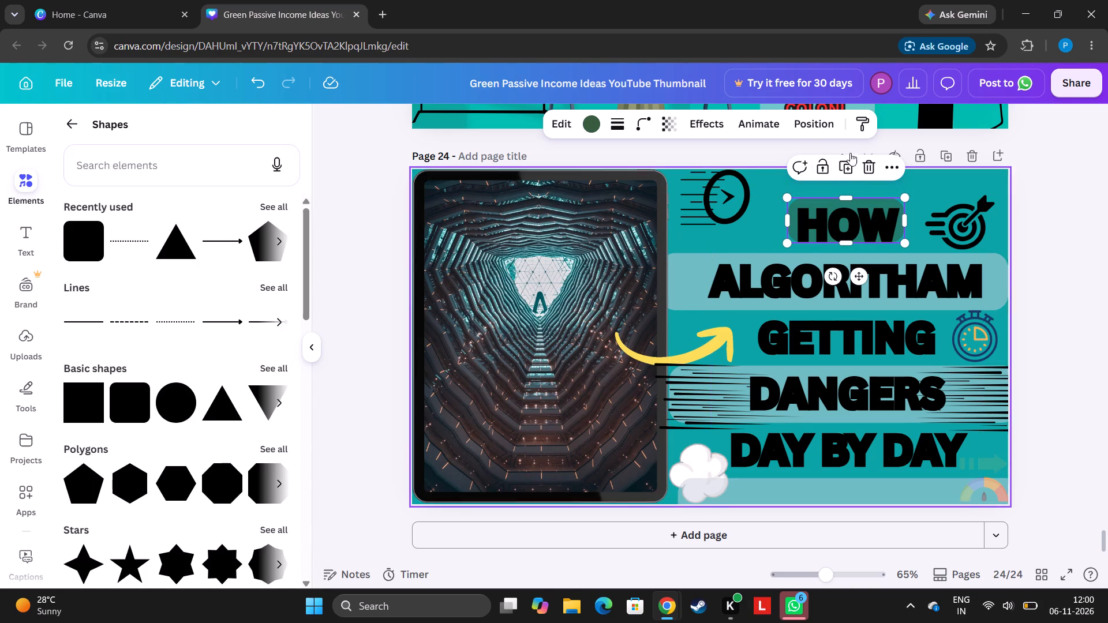
Try green, cyan, white, blue and red fills on the HOW bar, and settle on solid orange.
left_click(598, 121)
left_click(266, 234)
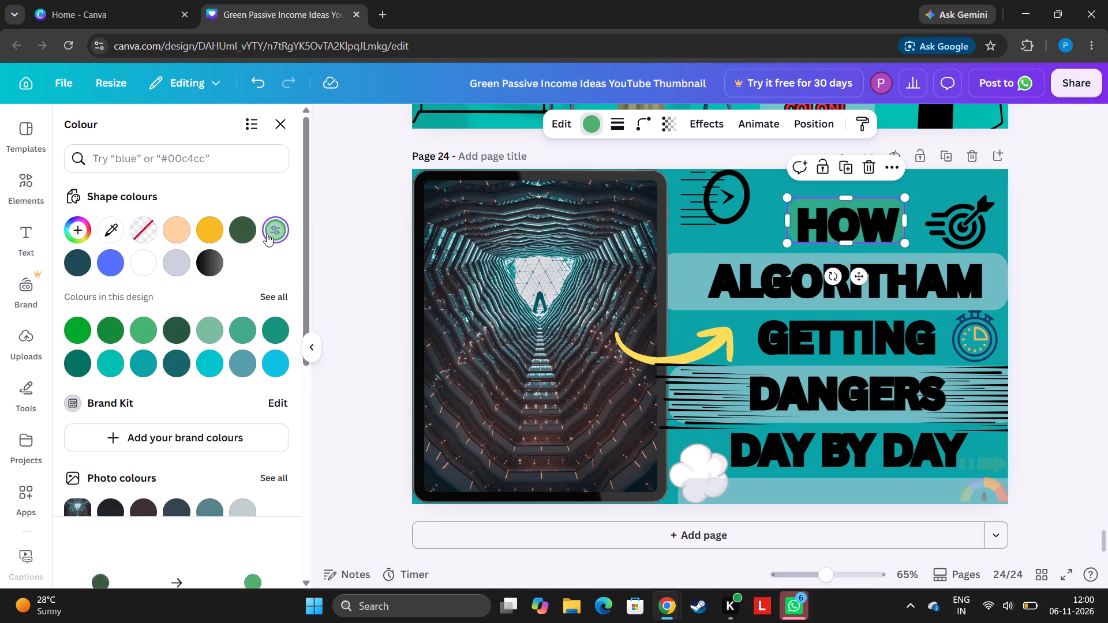
left_click(276, 363)
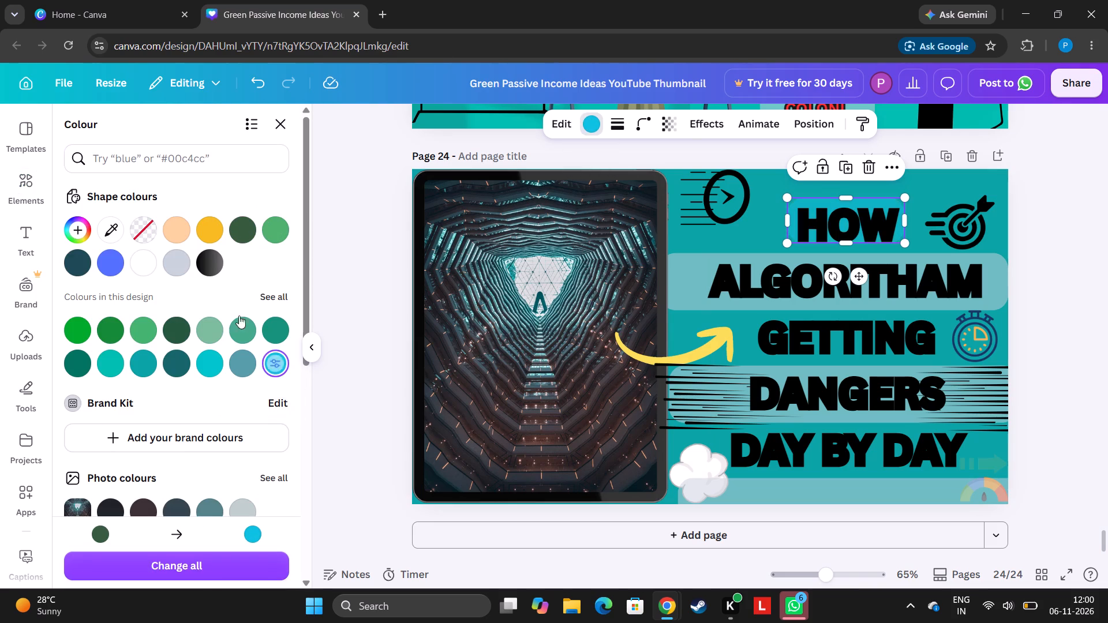
left_click(136, 260)
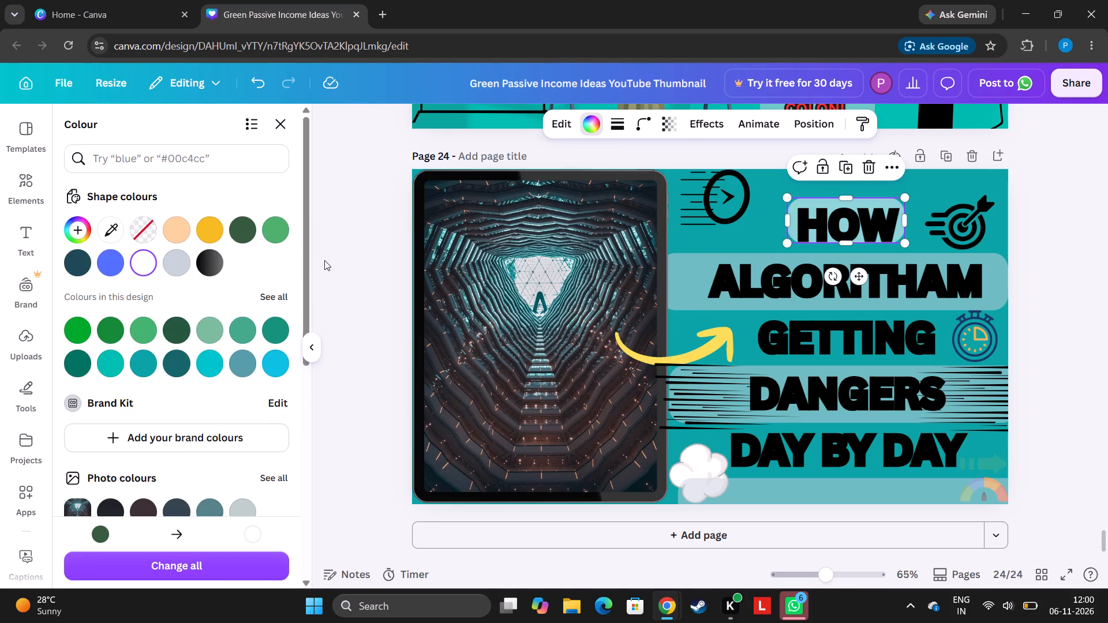
left_click(305, 264)
left_click(103, 265)
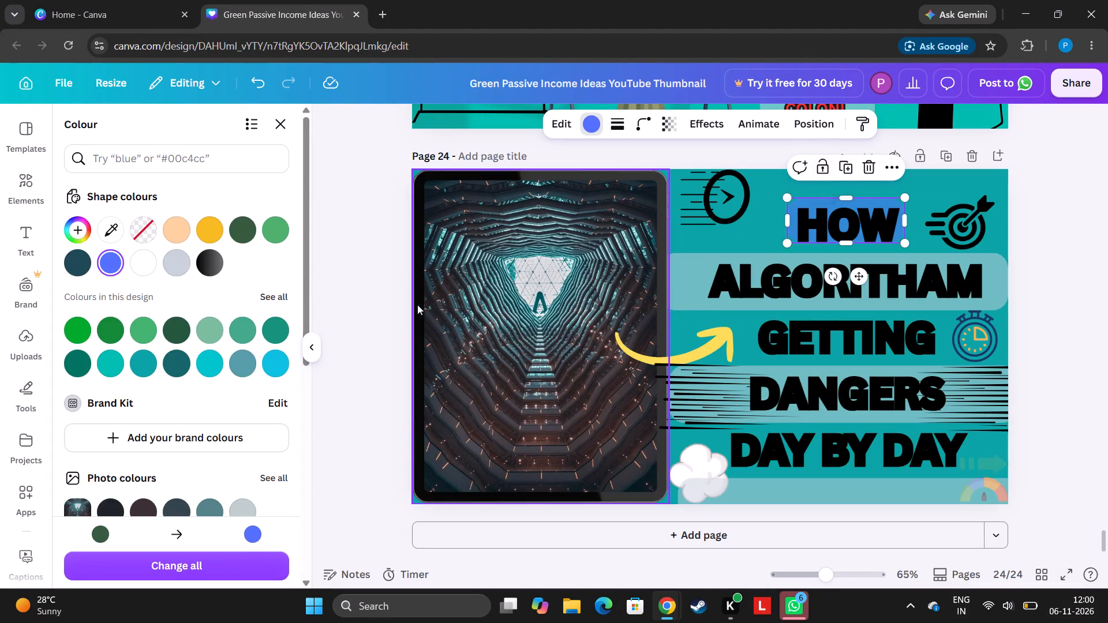
left_click_drag(302, 280, 290, 453)
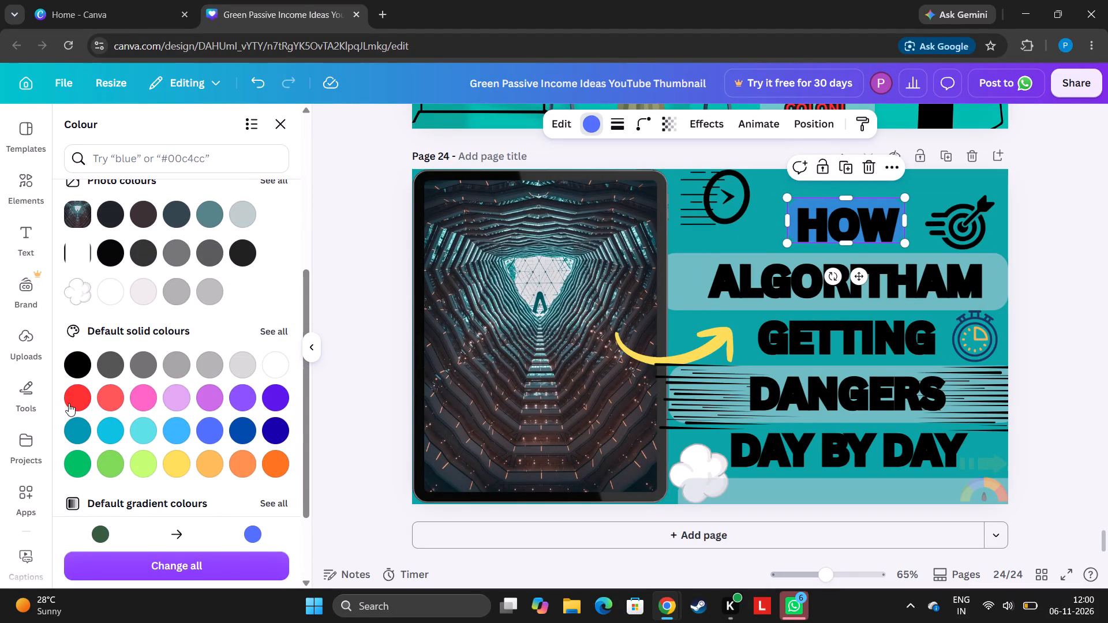
left_click(73, 401)
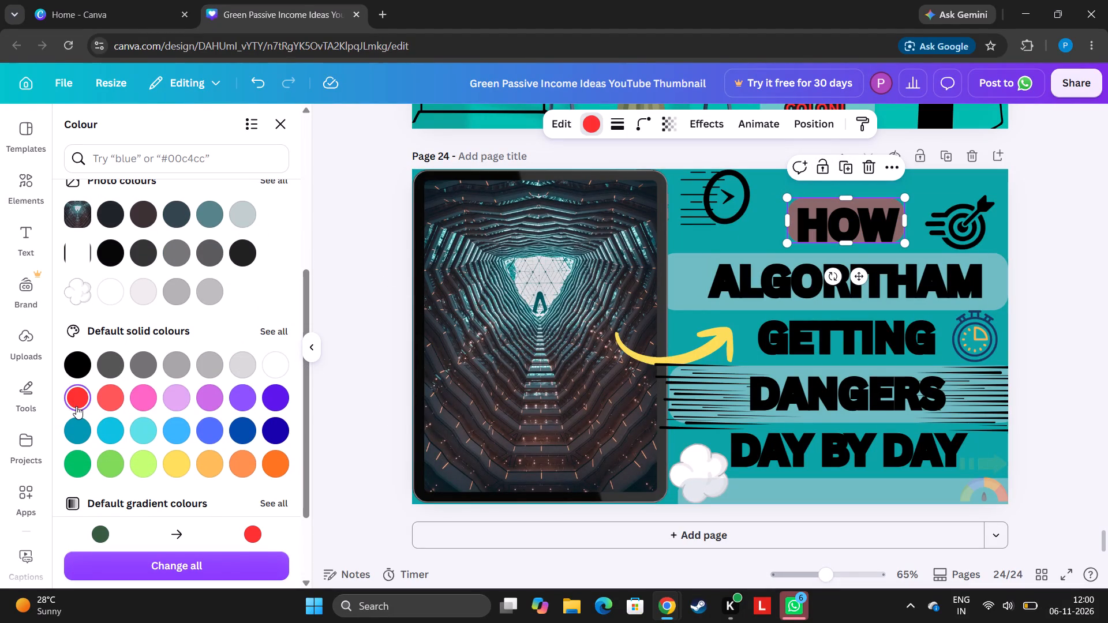
left_click(270, 460)
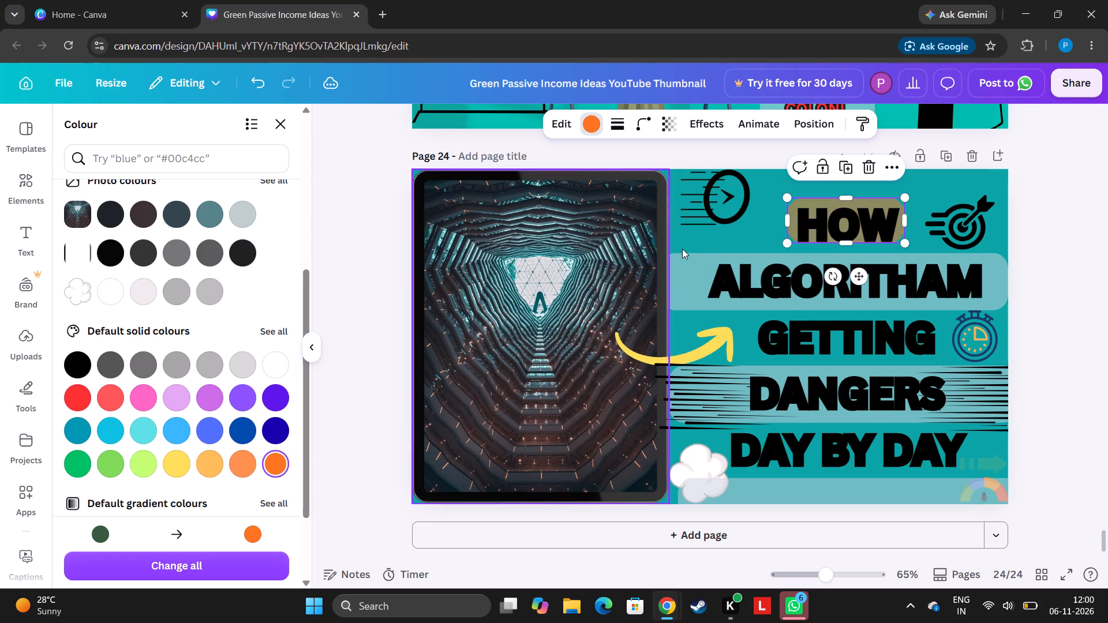
Duplicate the orange HOW bar, place the copy over GETTING and widen it to span the whole word.
left_click(840, 167)
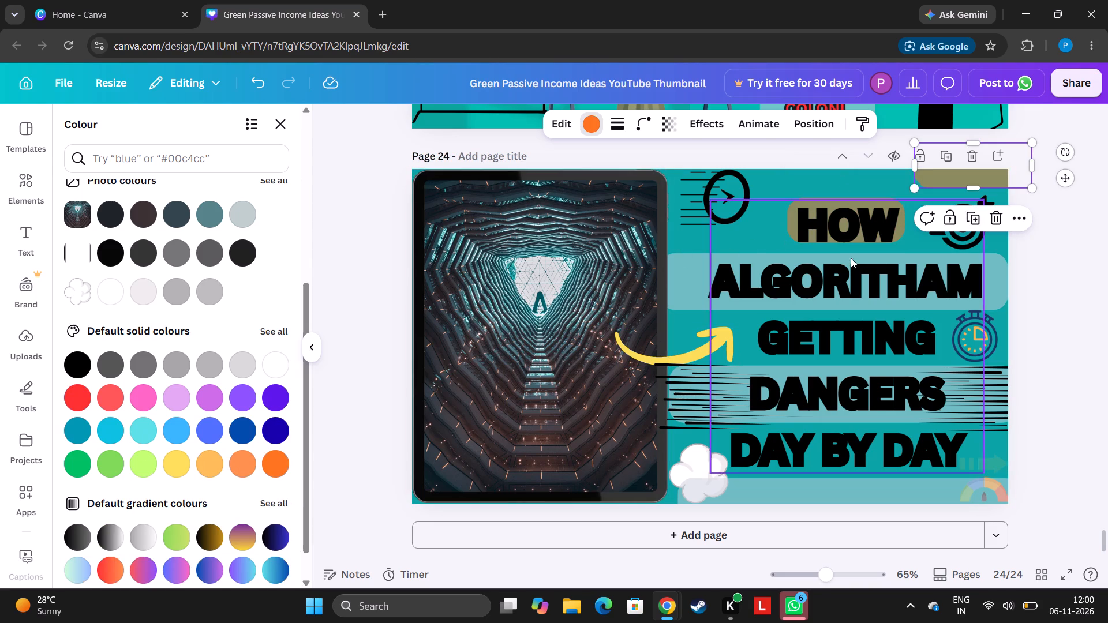
left_click_drag(958, 171, 819, 339)
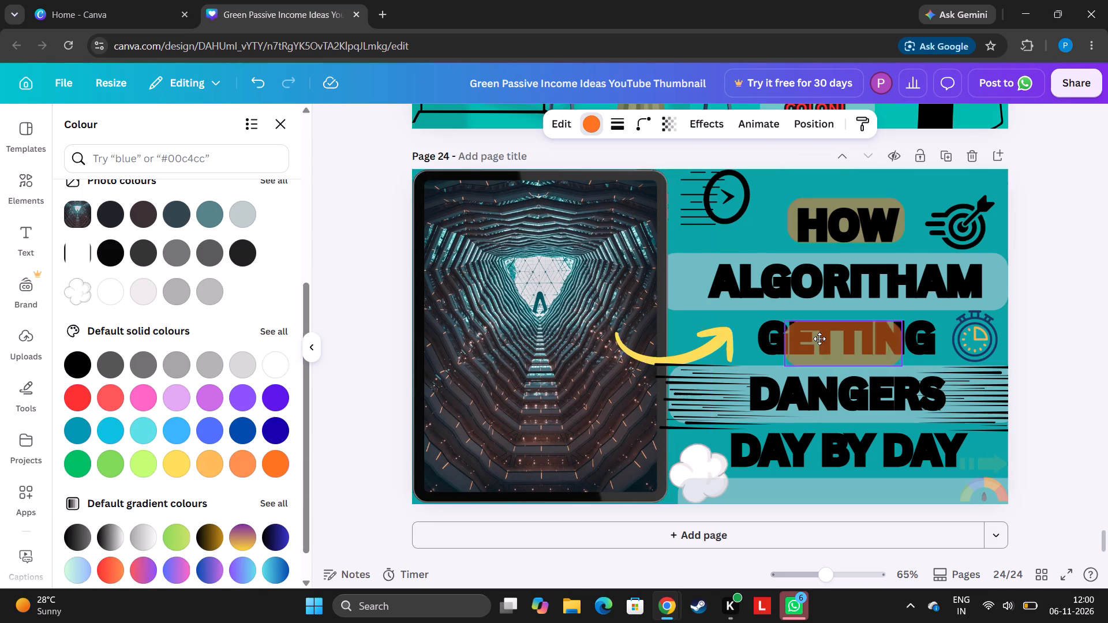
left_click_drag(819, 339, 787, 344)
left_click_drag(864, 341, 942, 336)
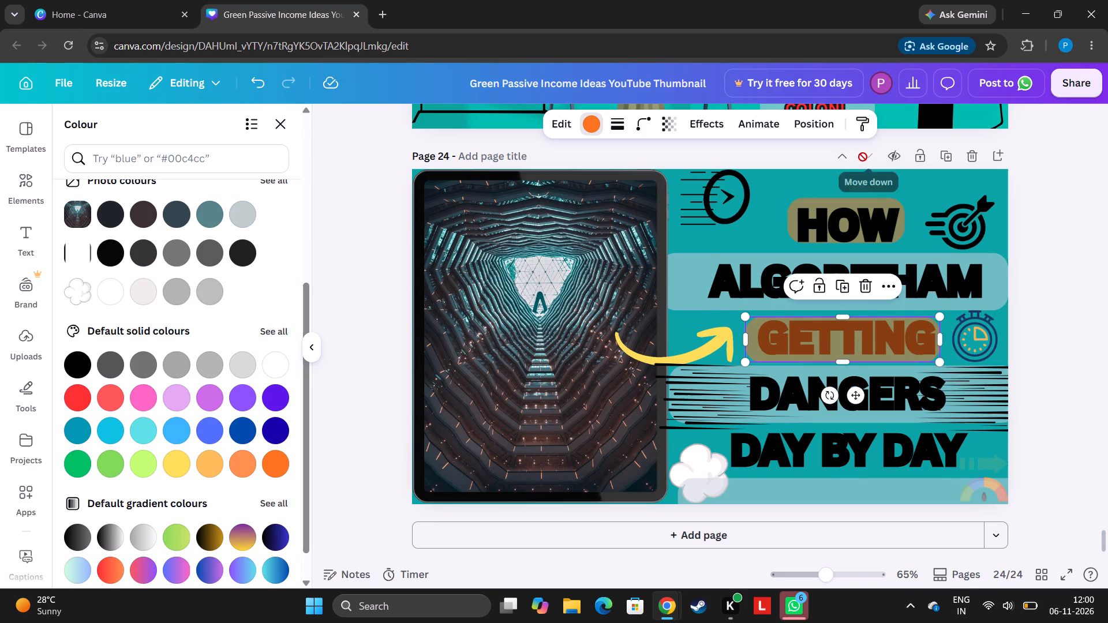
Set the GETTING bar's transparency to 32.
left_click(676, 132)
left_click_drag(656, 186, 646, 189)
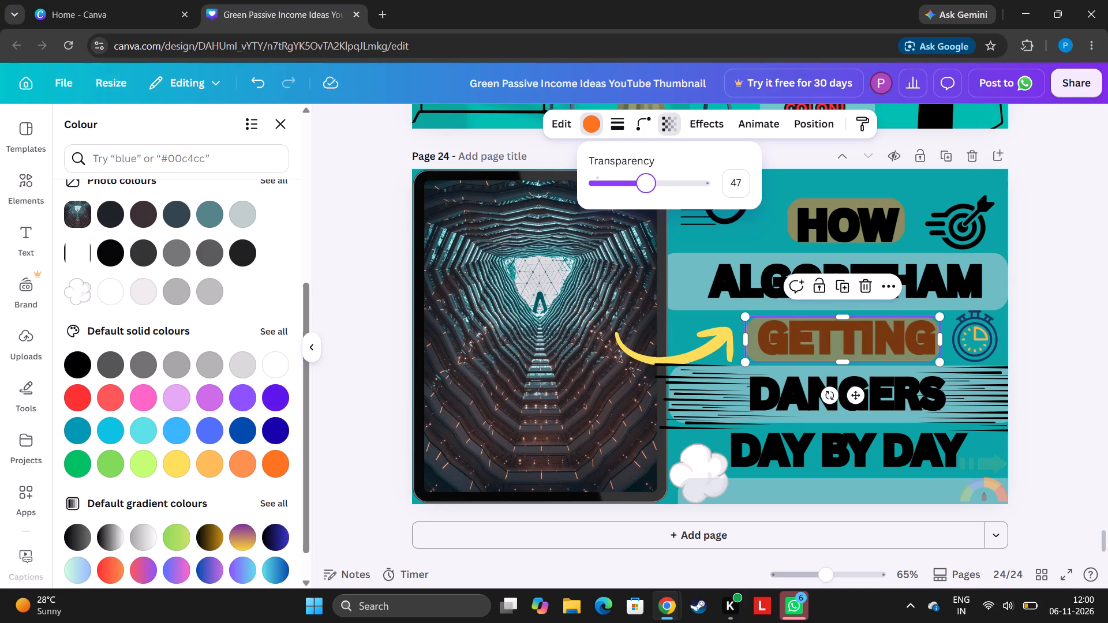
left_click_drag(646, 189, 634, 190)
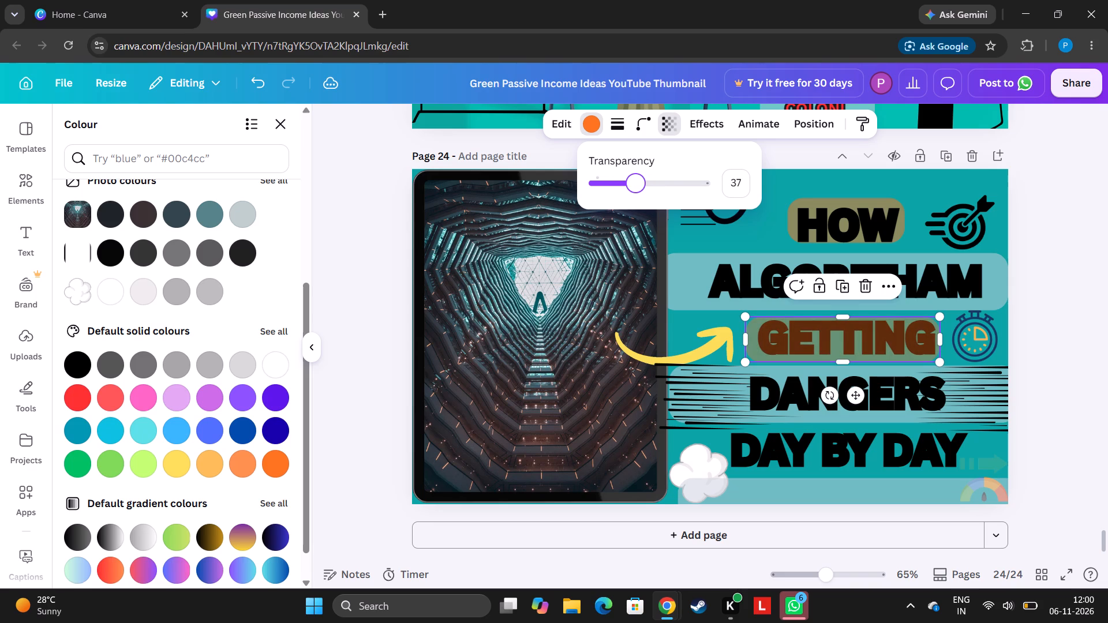
left_click_drag(634, 190, 630, 189)
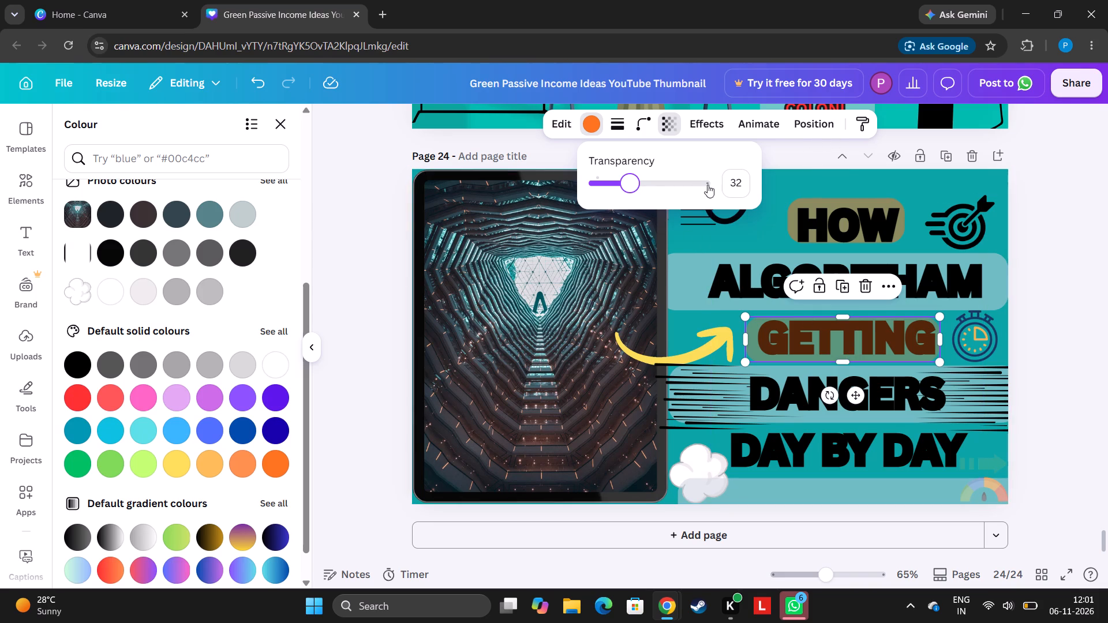
Add a new page after page 24.
left_click(993, 148)
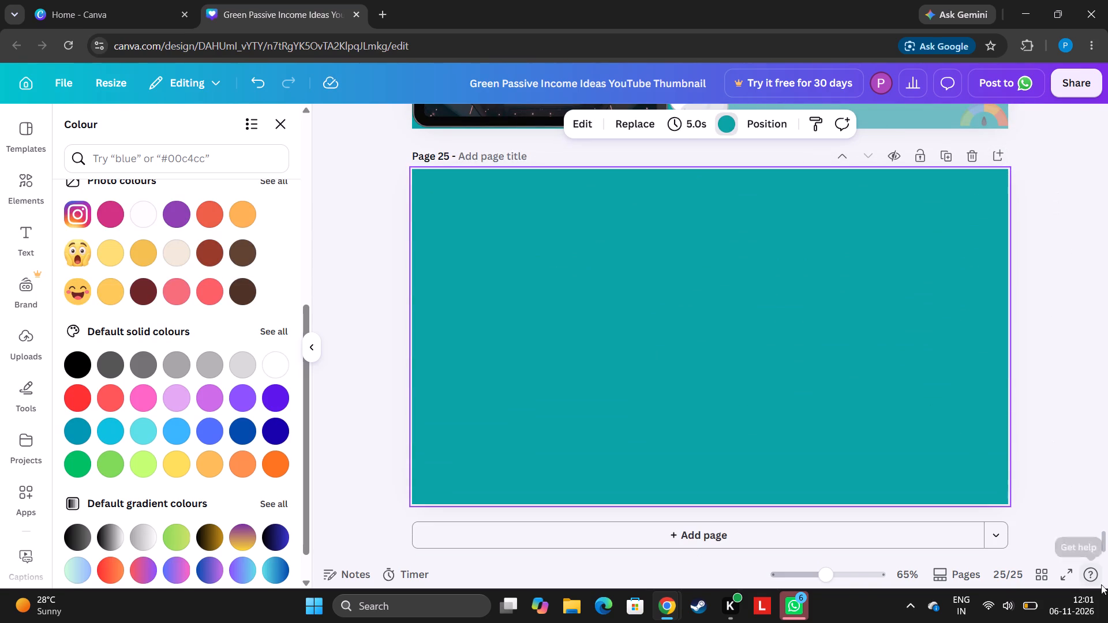
Return to page 24 and nudge the orange GETTING bar slightly upward over its word.
left_click_drag(1106, 541, 1105, 526)
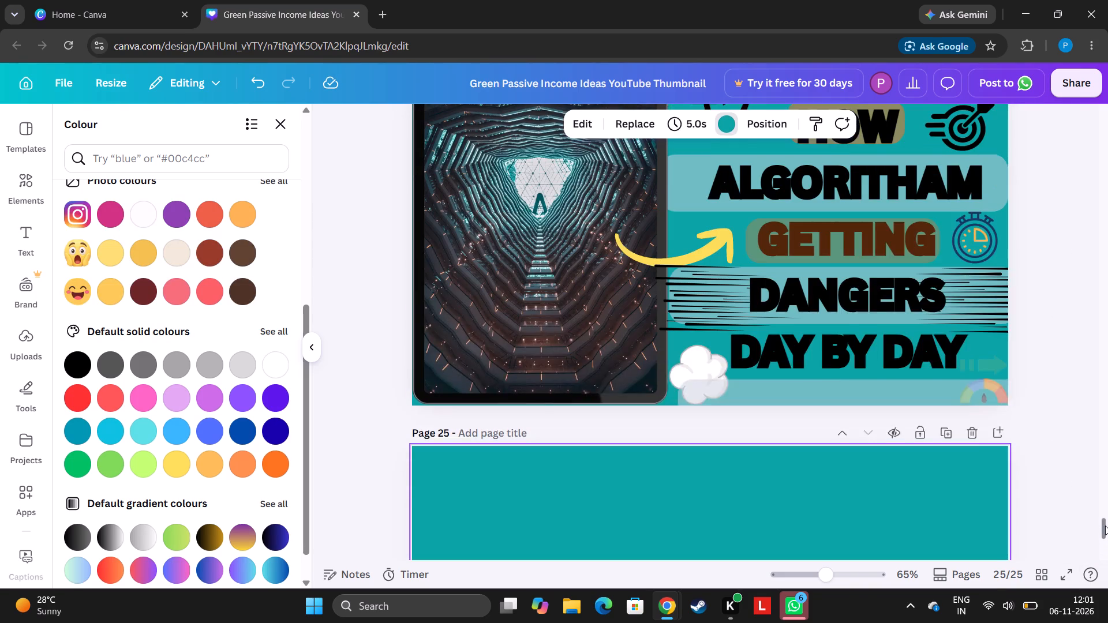
left_click_drag(1105, 526, 1105, 521)
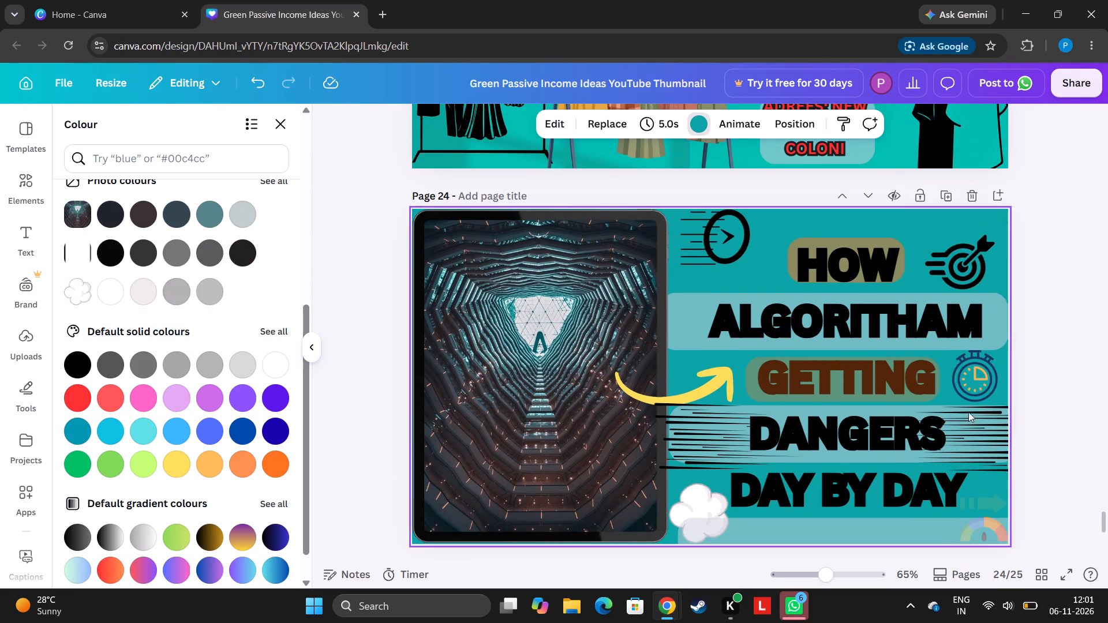
left_click(856, 371)
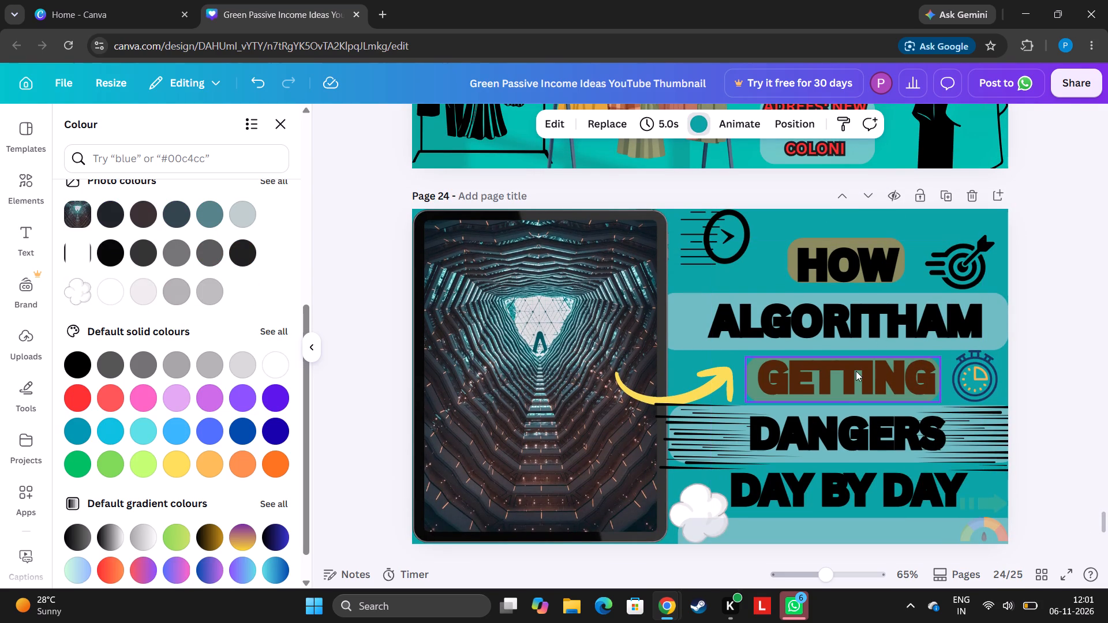
left_click_drag(845, 391, 867, 380)
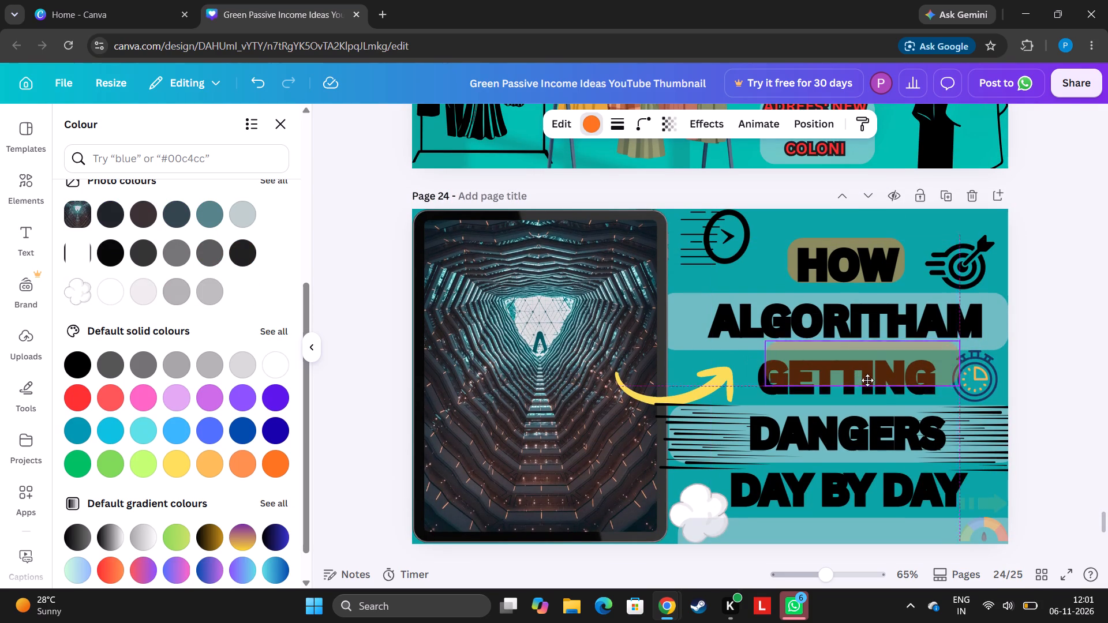
left_click_drag(867, 380, 849, 385)
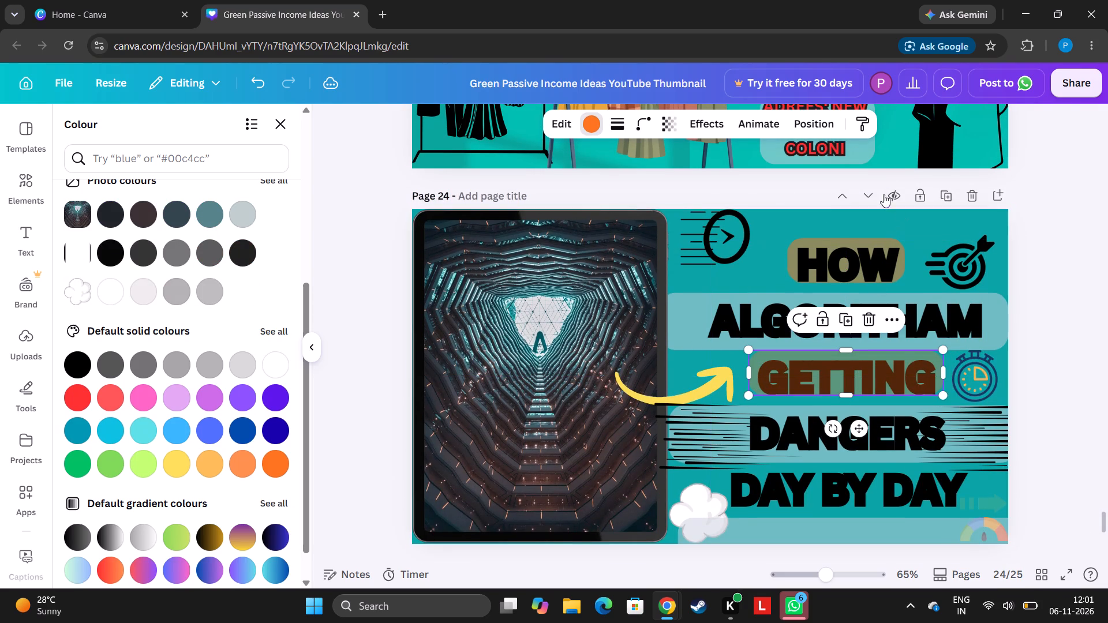
Reorder the GETTING bar's layer so it sits beneath the heading, directly above the HOW bar.
left_click(802, 118)
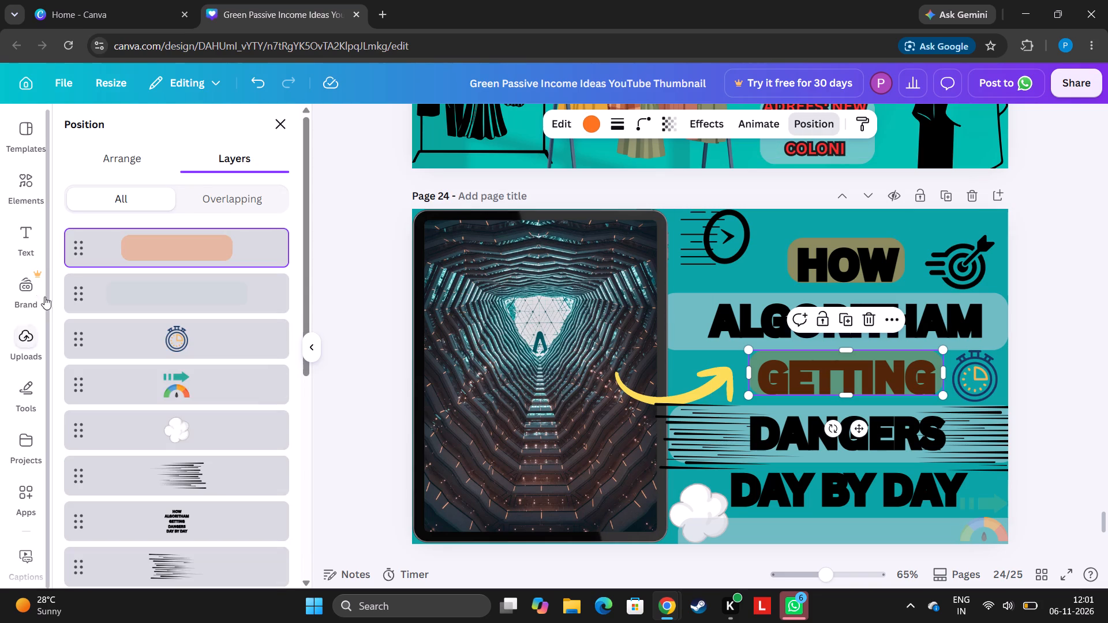
left_click_drag(138, 248, 163, 594)
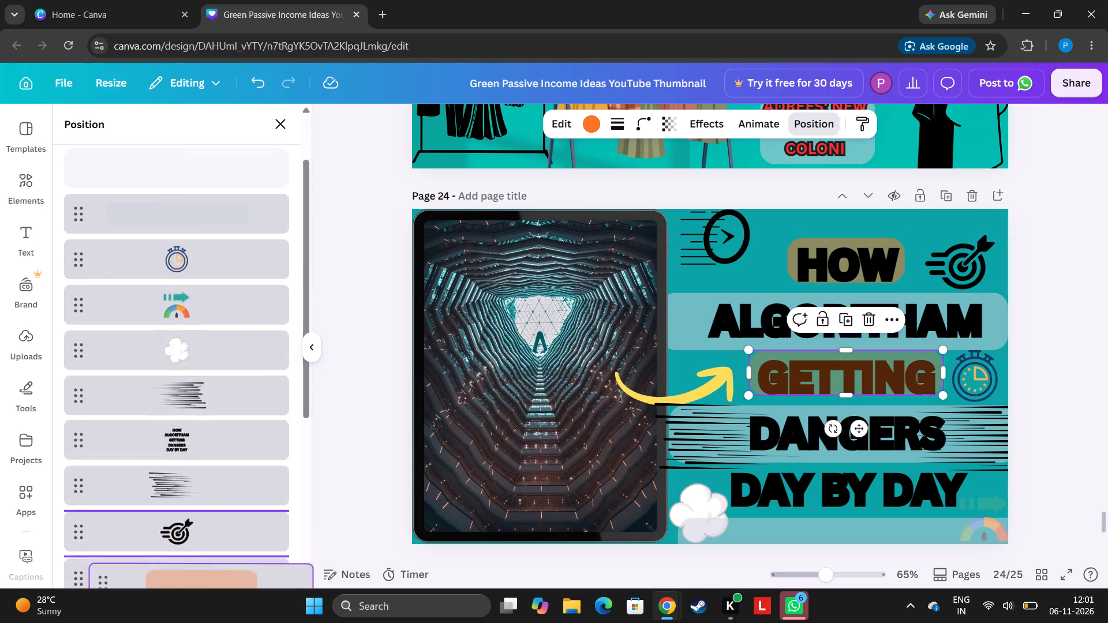
left_click_drag(163, 594, 128, 361)
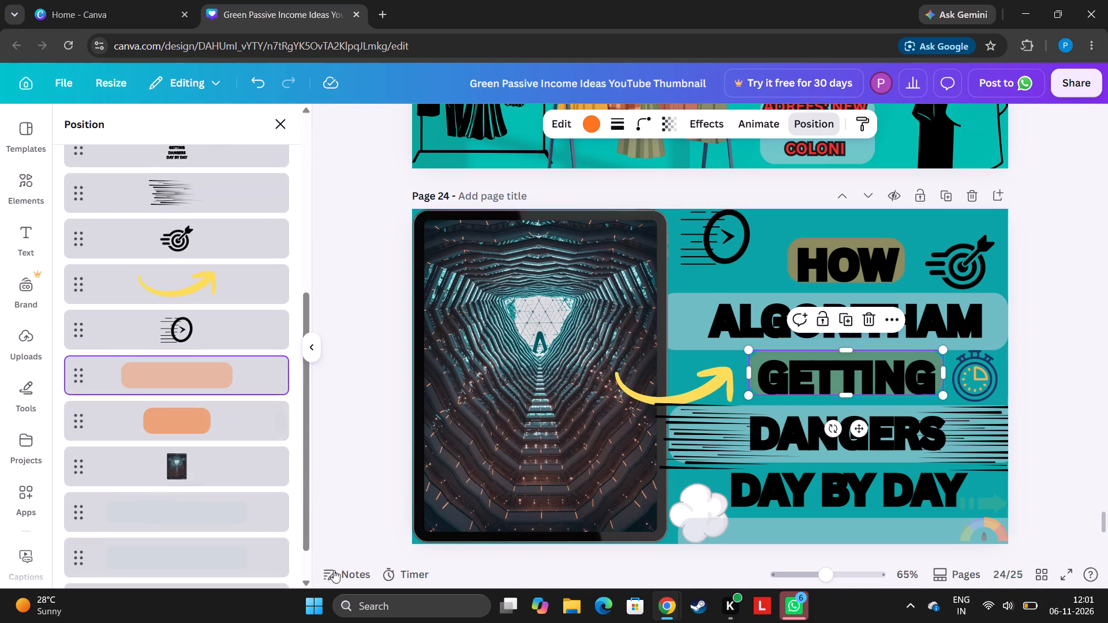
Nudge the orange GETTING bar and the heading text slightly downward on page 24.
left_click(823, 373)
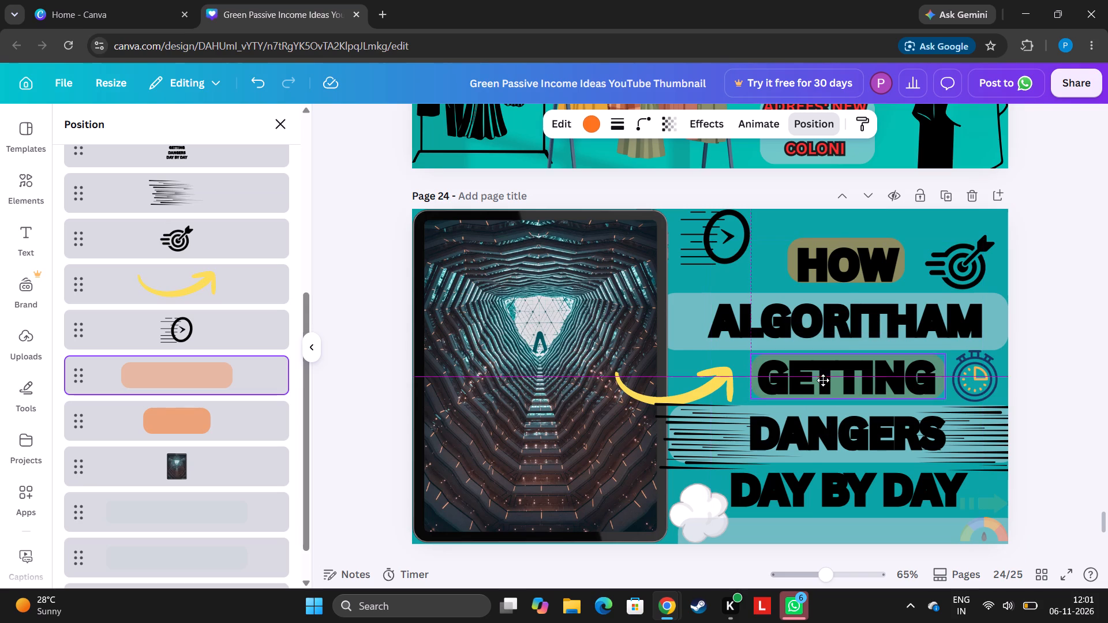
left_click(841, 347)
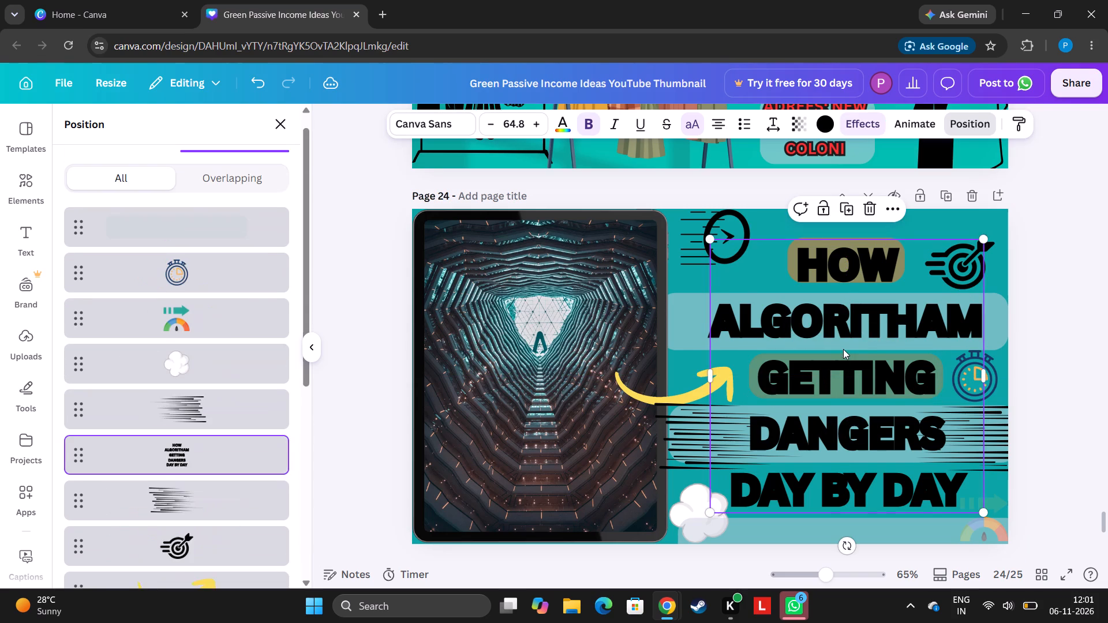
left_click(839, 367)
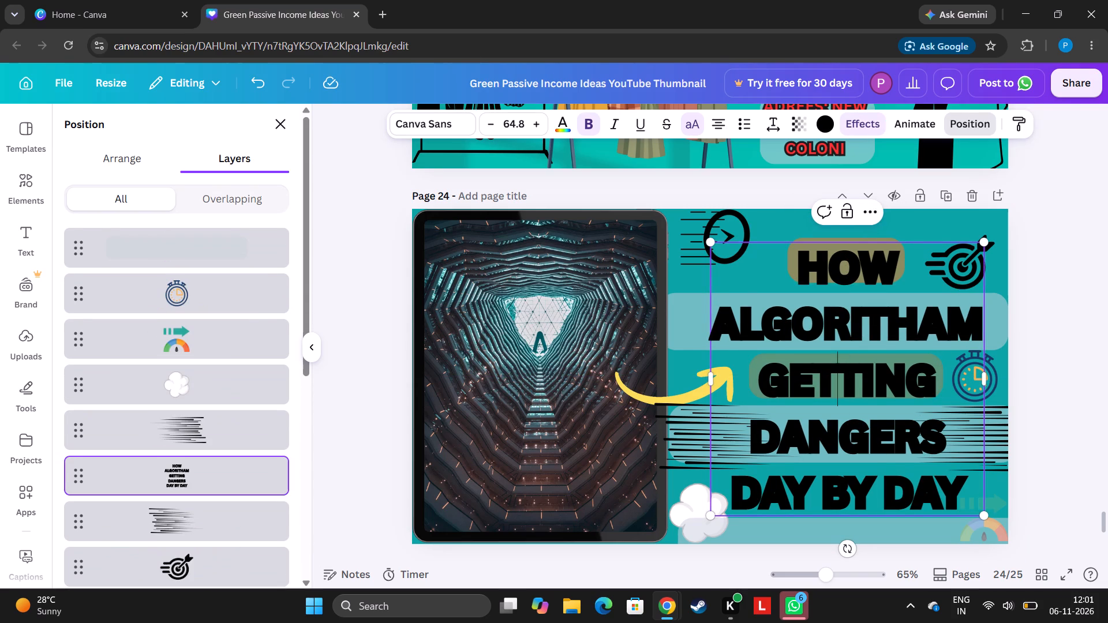
Duplicate the orange HOW bar, move the copy over the DAY BY DAY line and stretch it to the line's width.
left_click(858, 242)
left_click(850, 208)
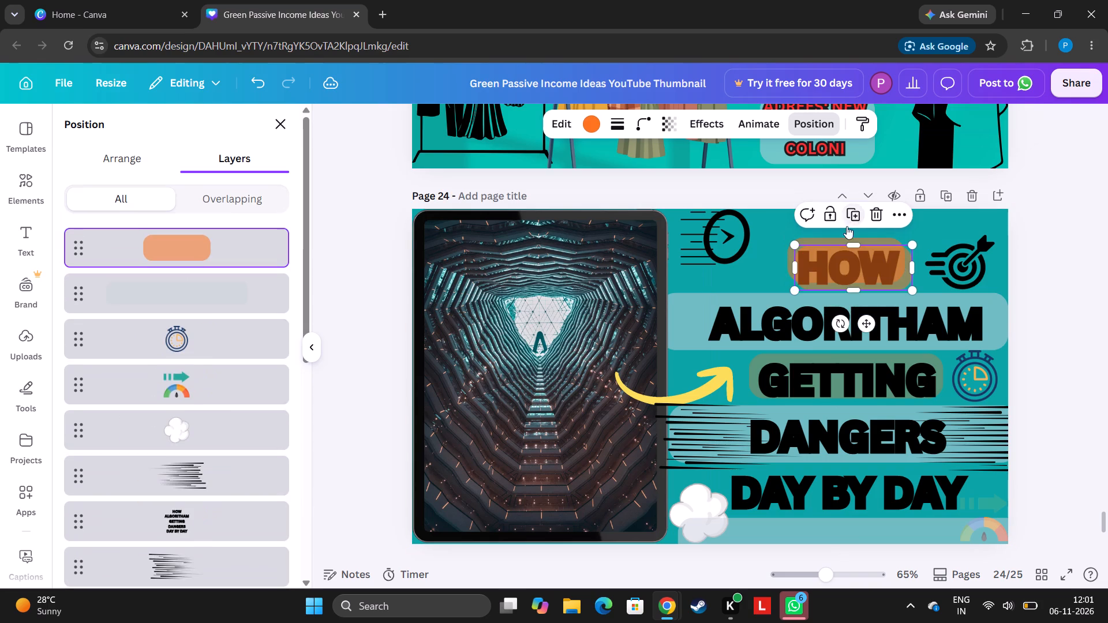
left_click_drag(849, 277, 795, 502)
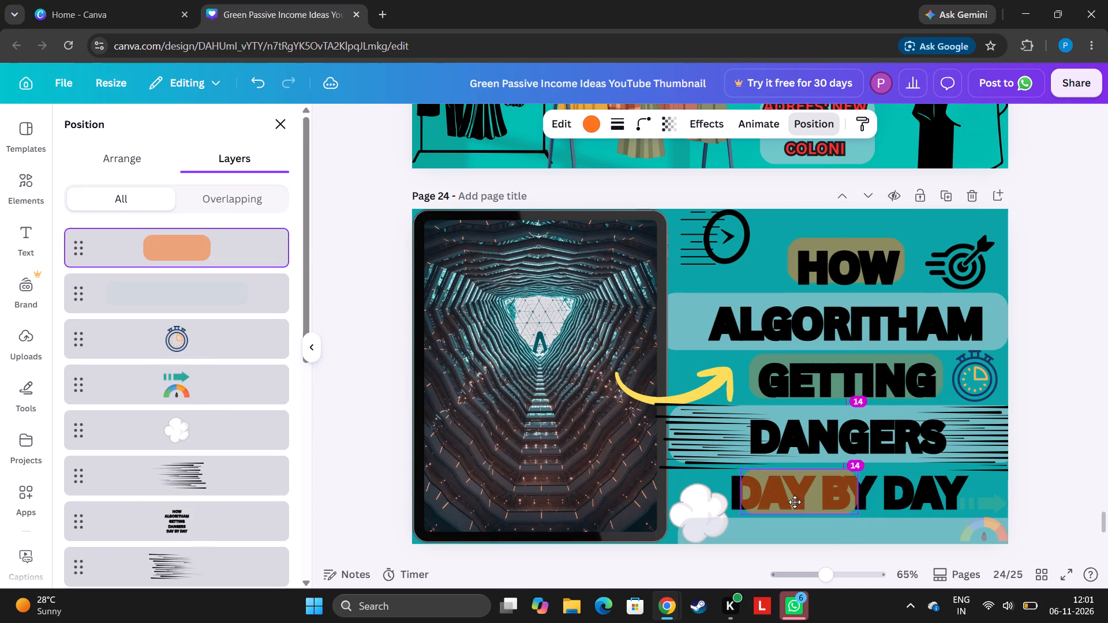
left_click_drag(795, 502, 778, 502)
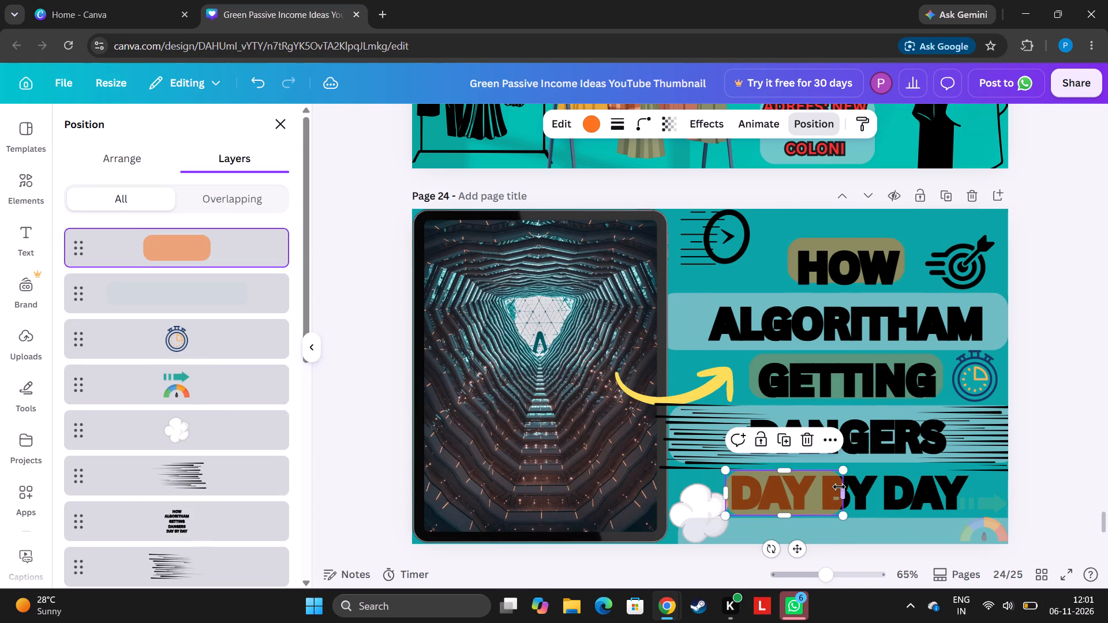
left_click_drag(840, 496, 978, 477)
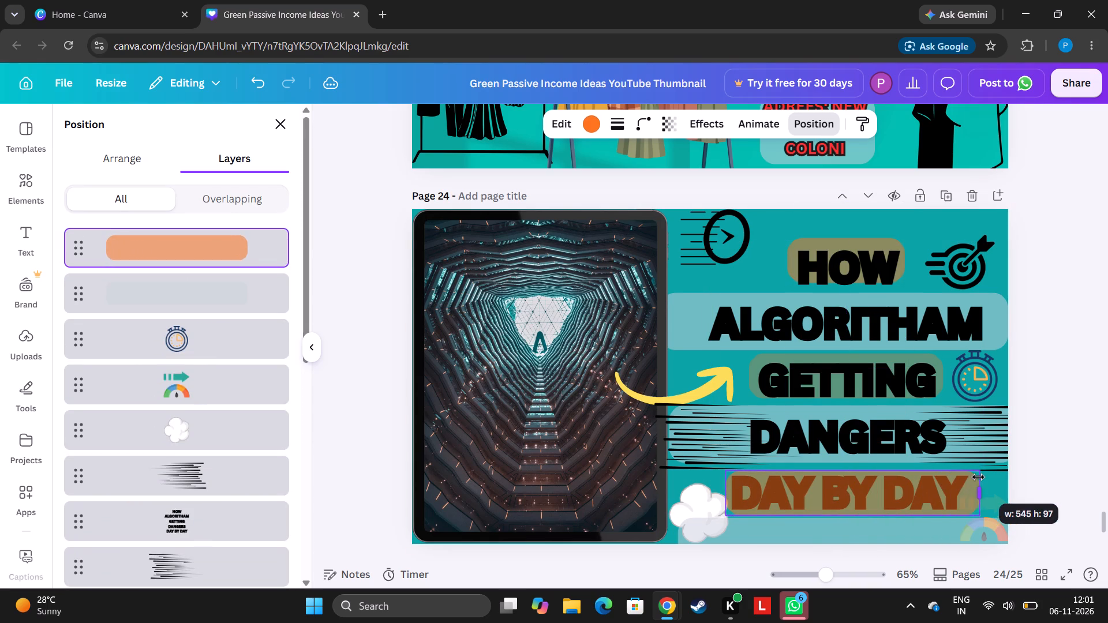
left_click_drag(978, 477, 979, 477)
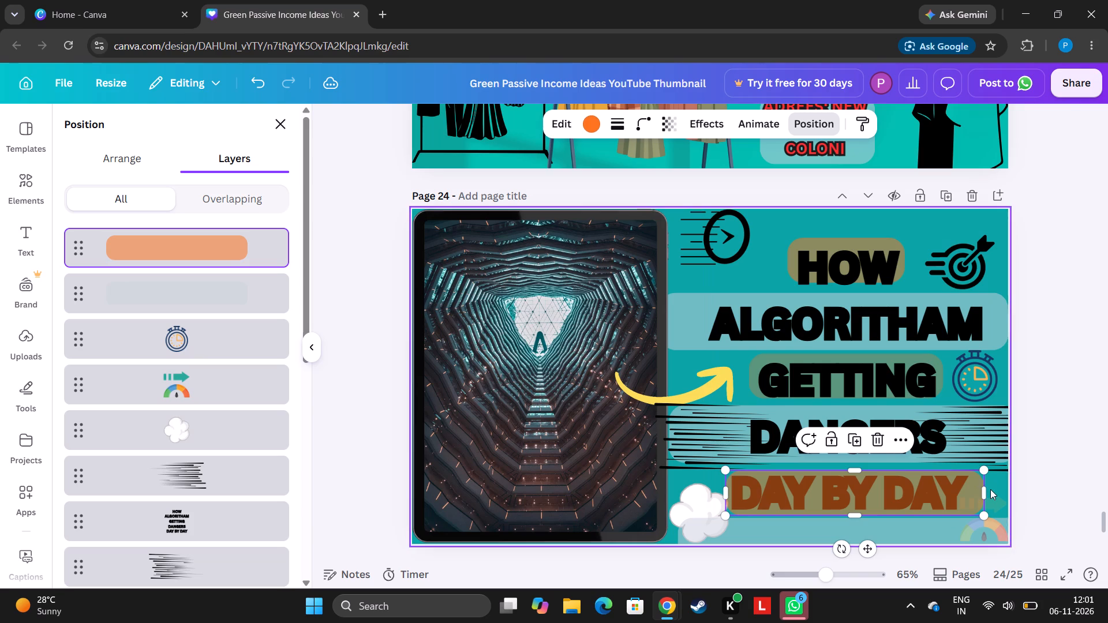
left_click_drag(985, 490, 972, 491)
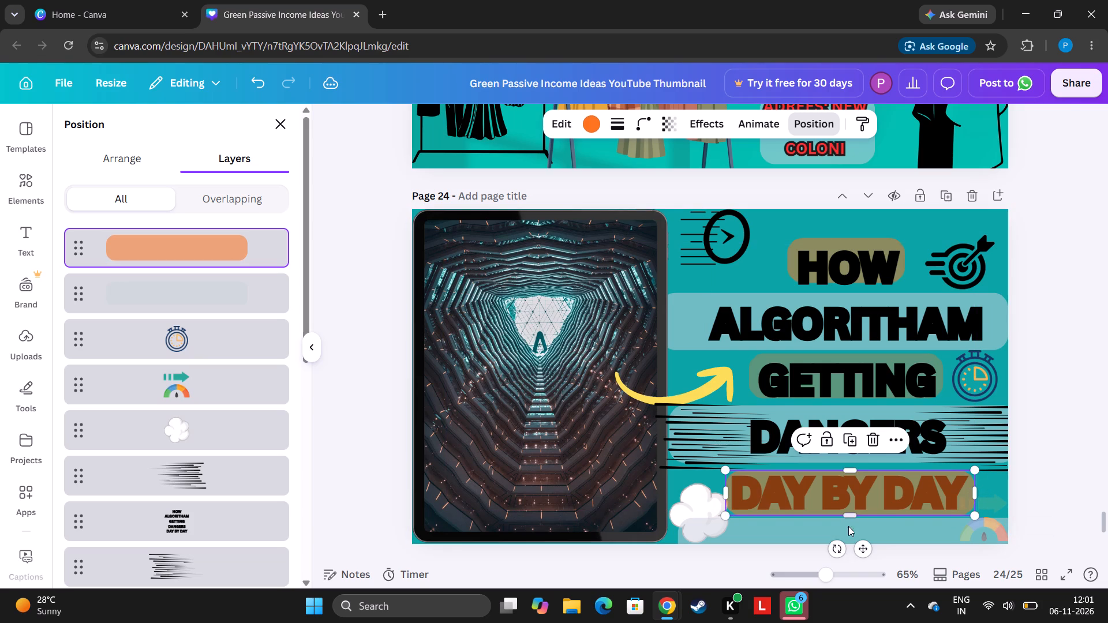
left_click(728, 493)
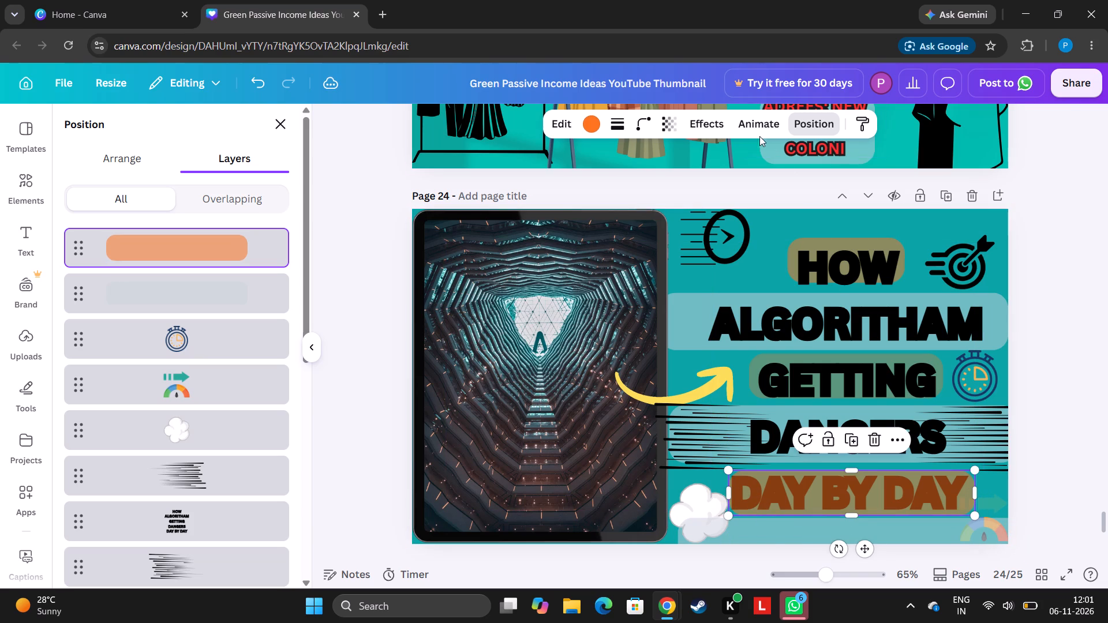
Apply the Glow effect to the orange DAY BY DAY bar.
left_click(721, 124)
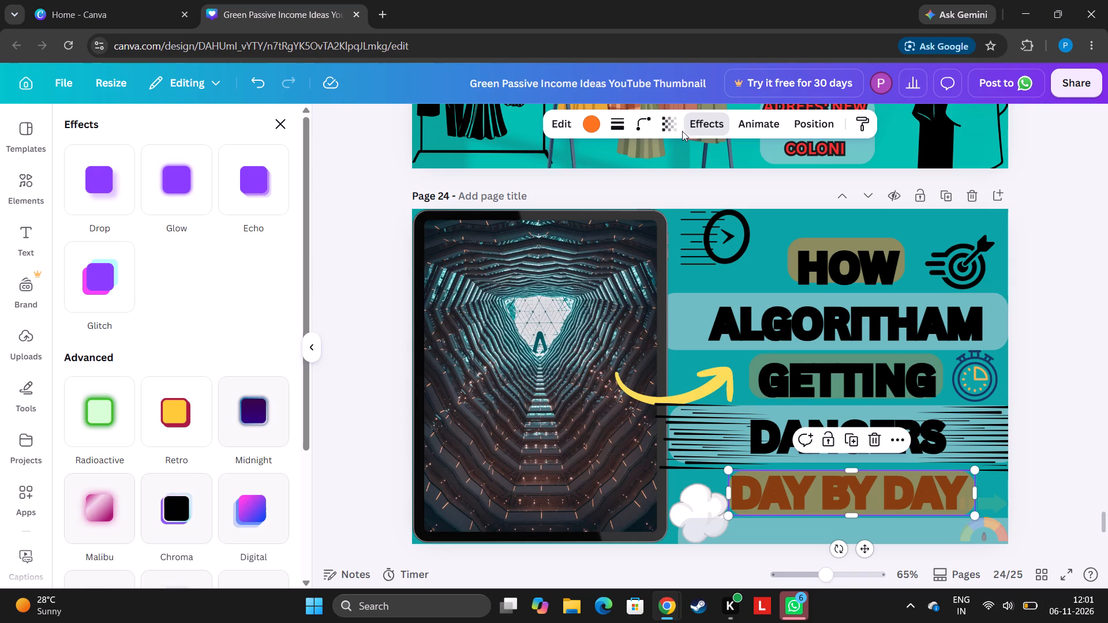
left_click(170, 196)
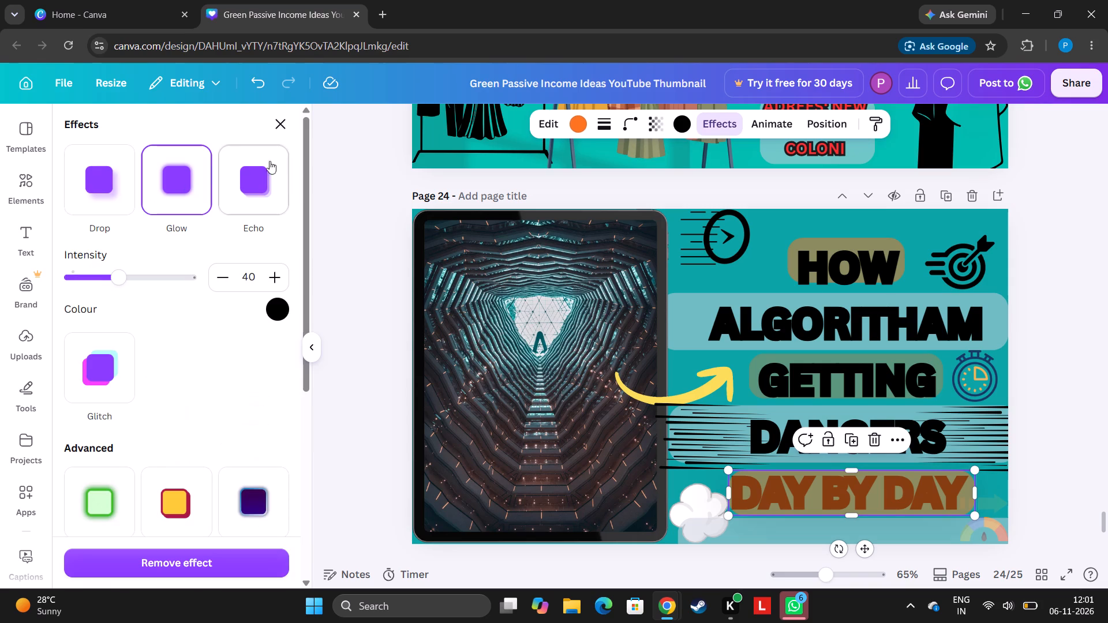
Set the DAY BY DAY bar's transparency to 31.
left_click(656, 120)
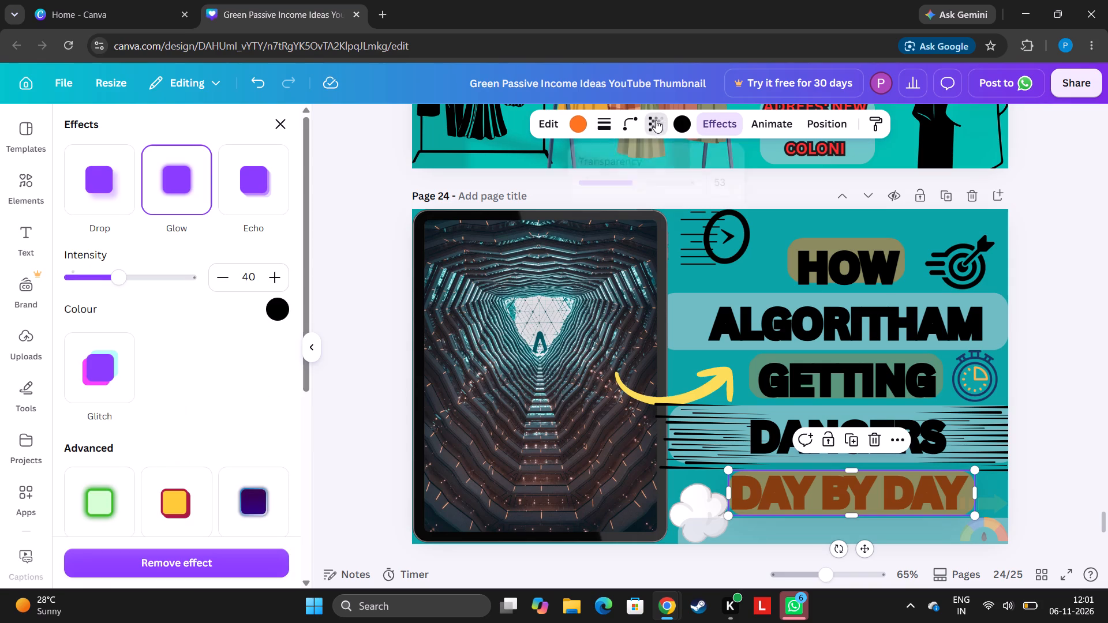
left_click_drag(641, 183, 612, 188)
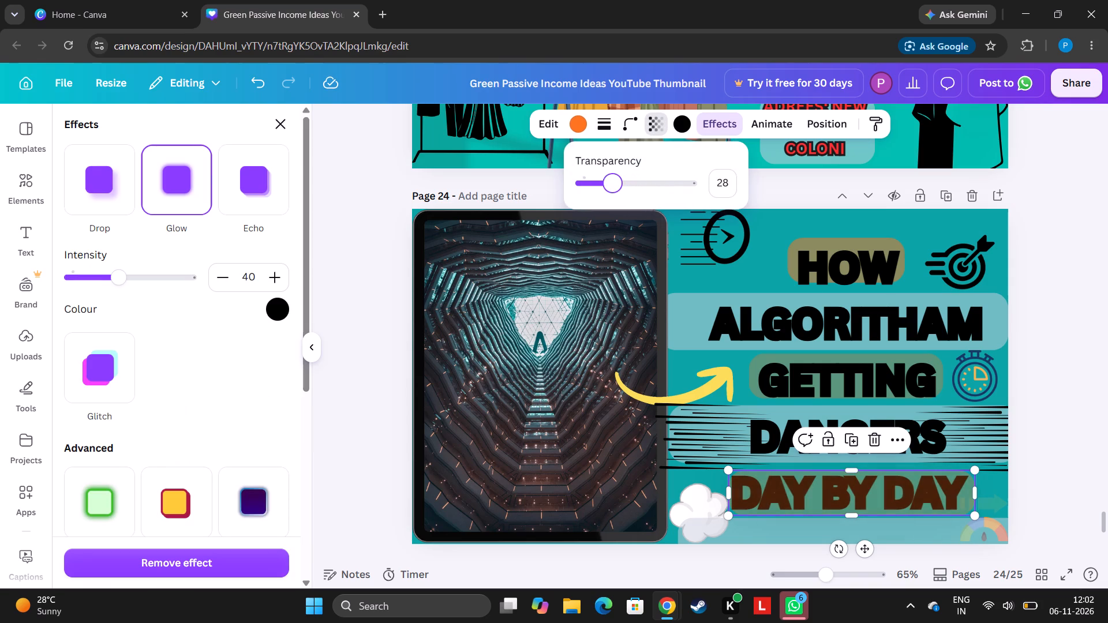
left_click_drag(612, 188, 616, 190)
Reorder the DAY BY DAY bar's layer so it sits beneath the heading, directly above the GETTING bar.
left_click(810, 118)
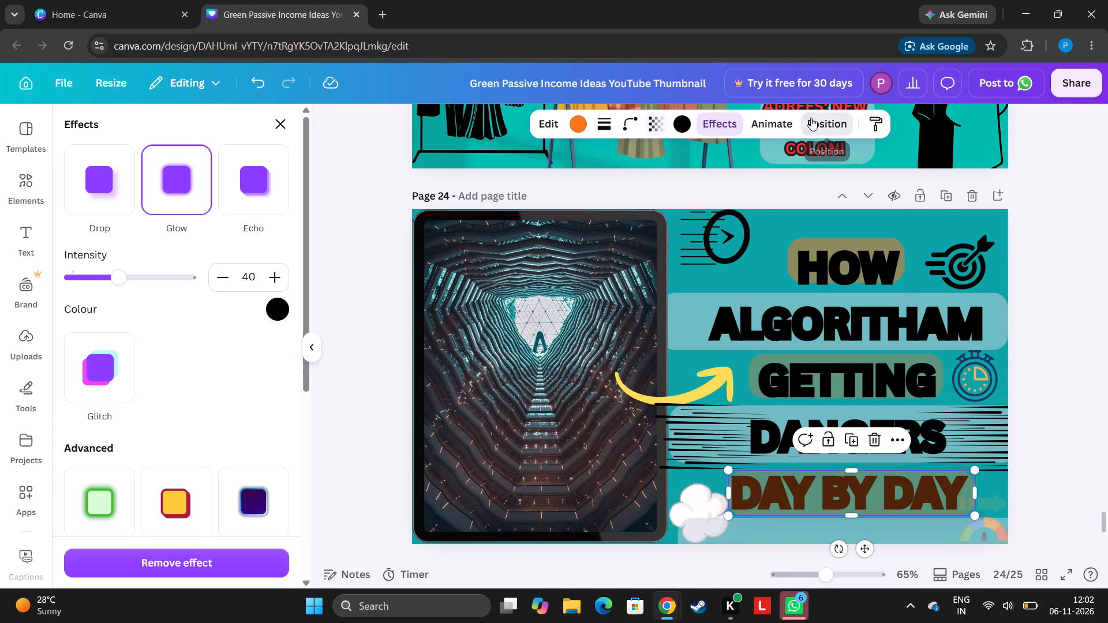
left_click_drag(250, 237, 254, 410)
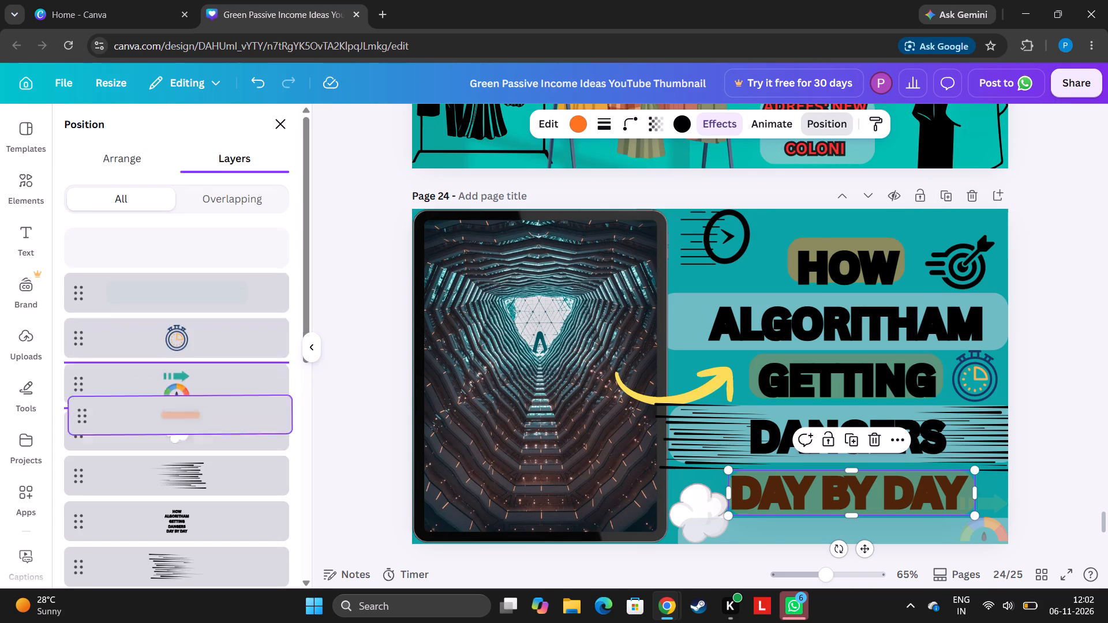
left_click_drag(254, 410, 280, 313)
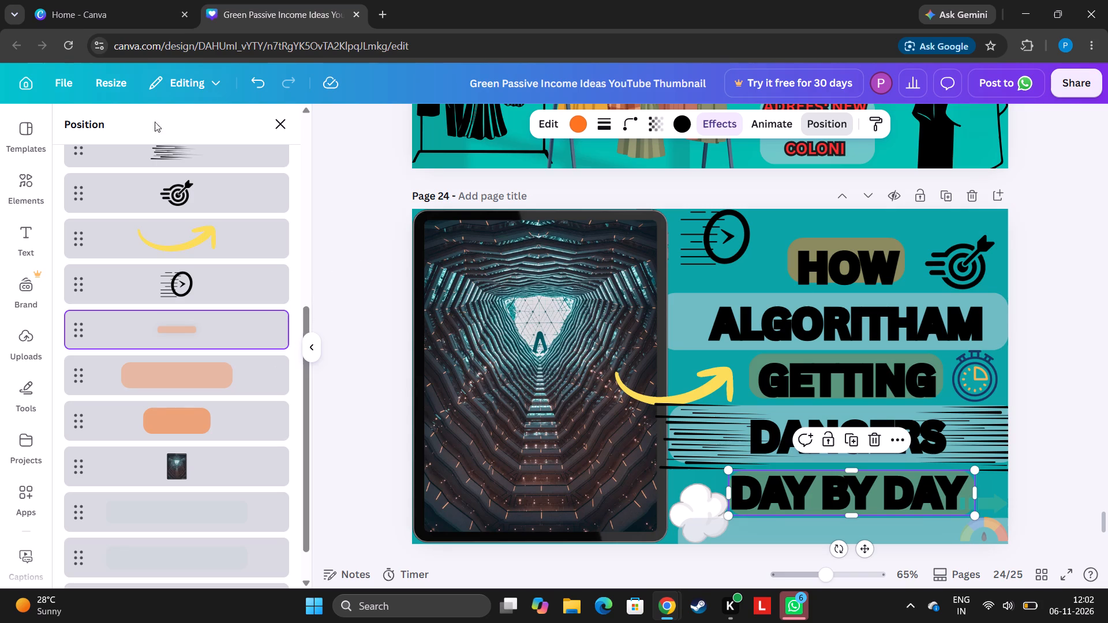
left_click(279, 127)
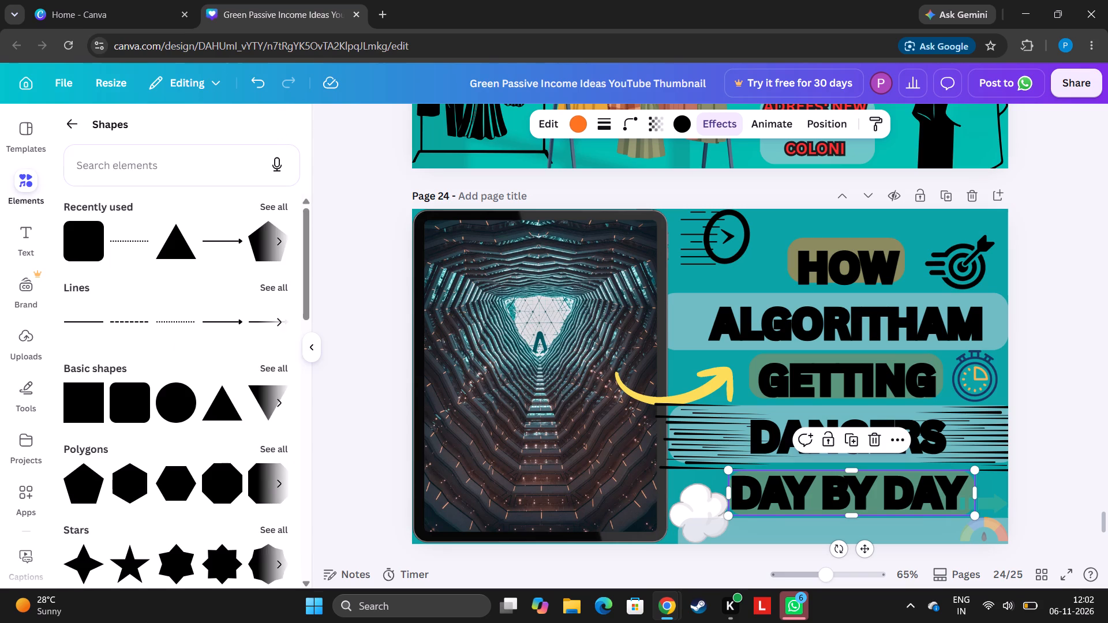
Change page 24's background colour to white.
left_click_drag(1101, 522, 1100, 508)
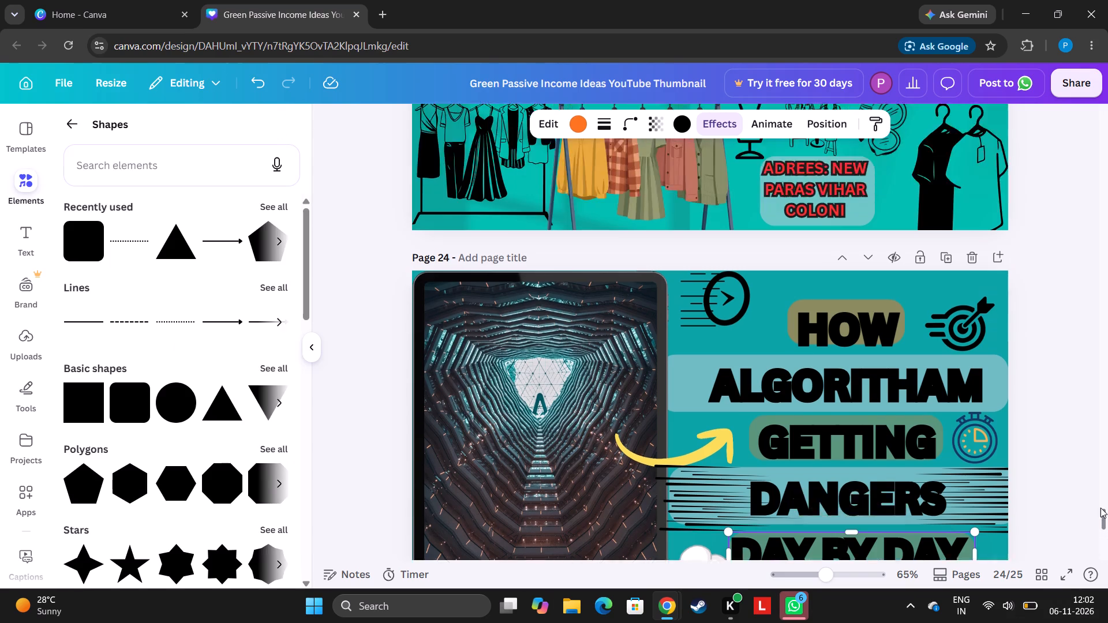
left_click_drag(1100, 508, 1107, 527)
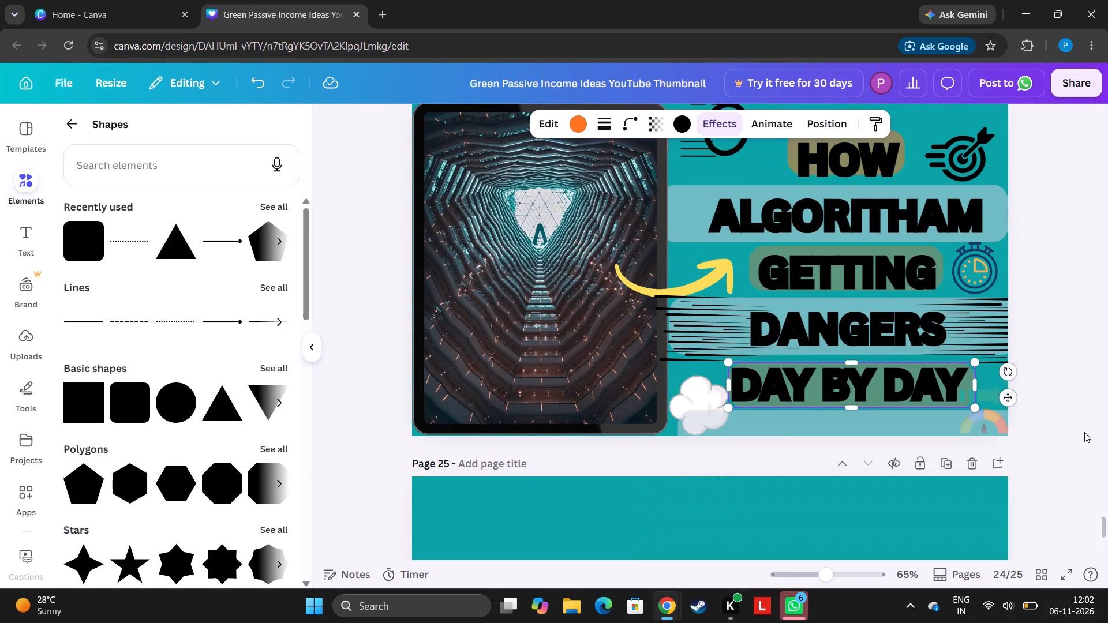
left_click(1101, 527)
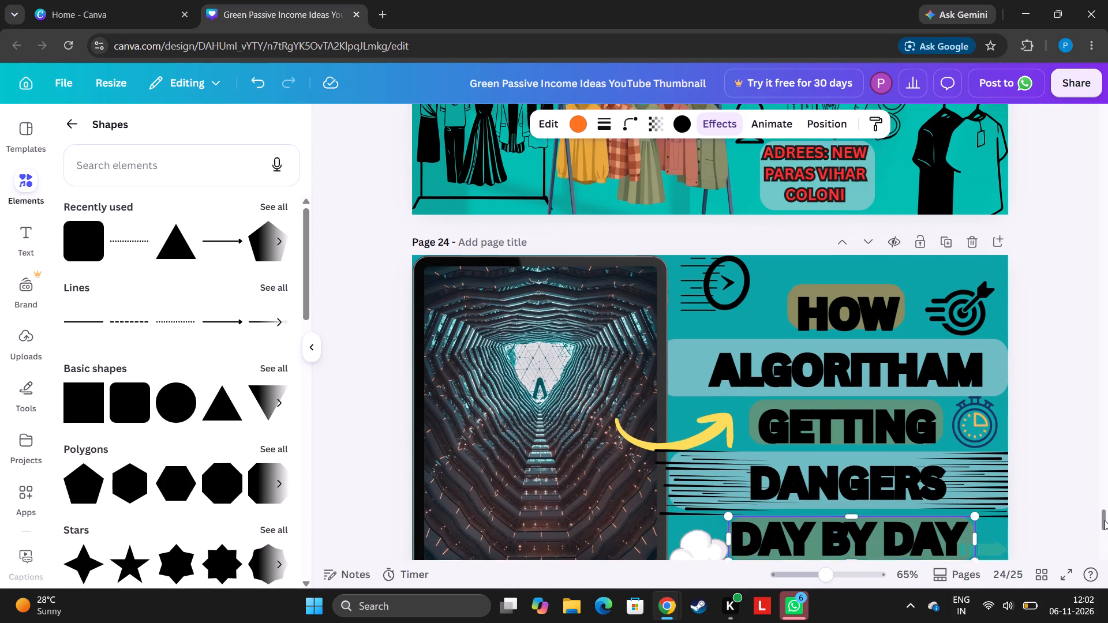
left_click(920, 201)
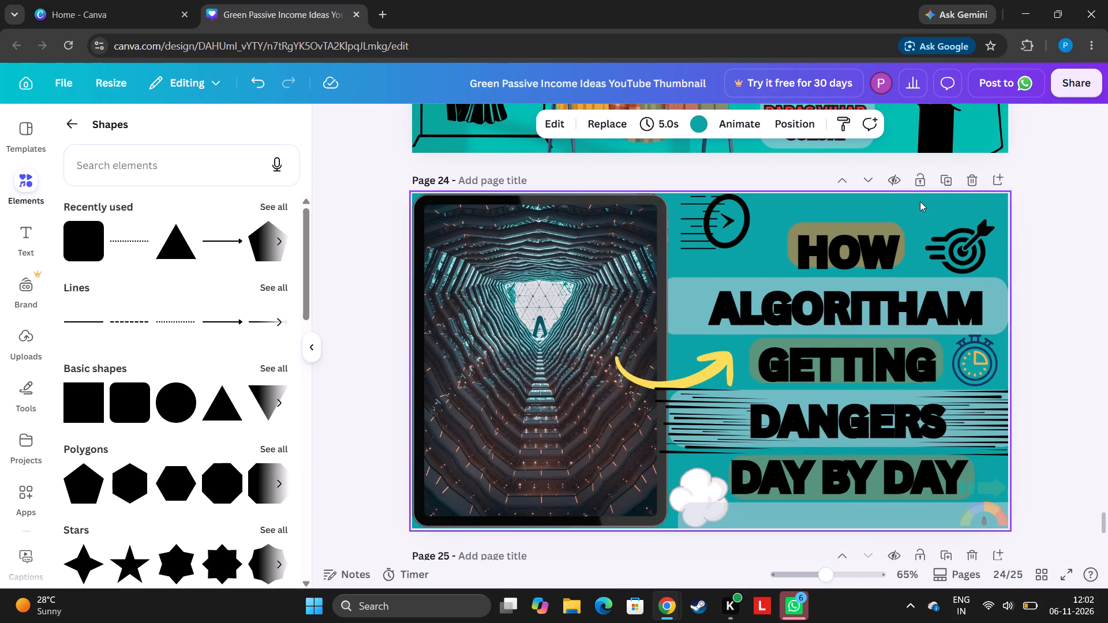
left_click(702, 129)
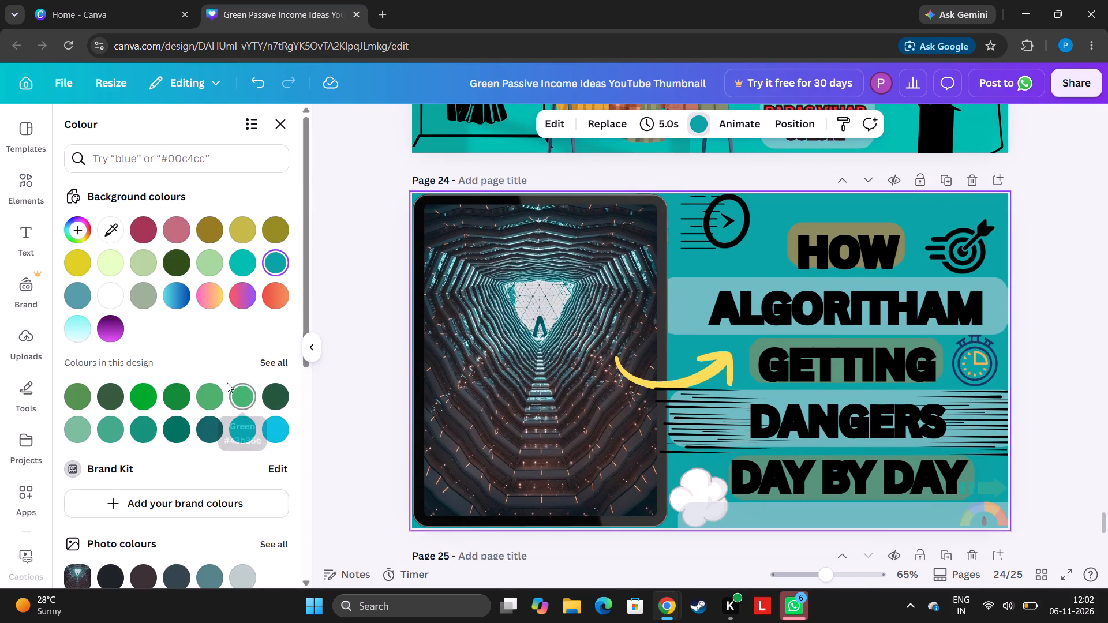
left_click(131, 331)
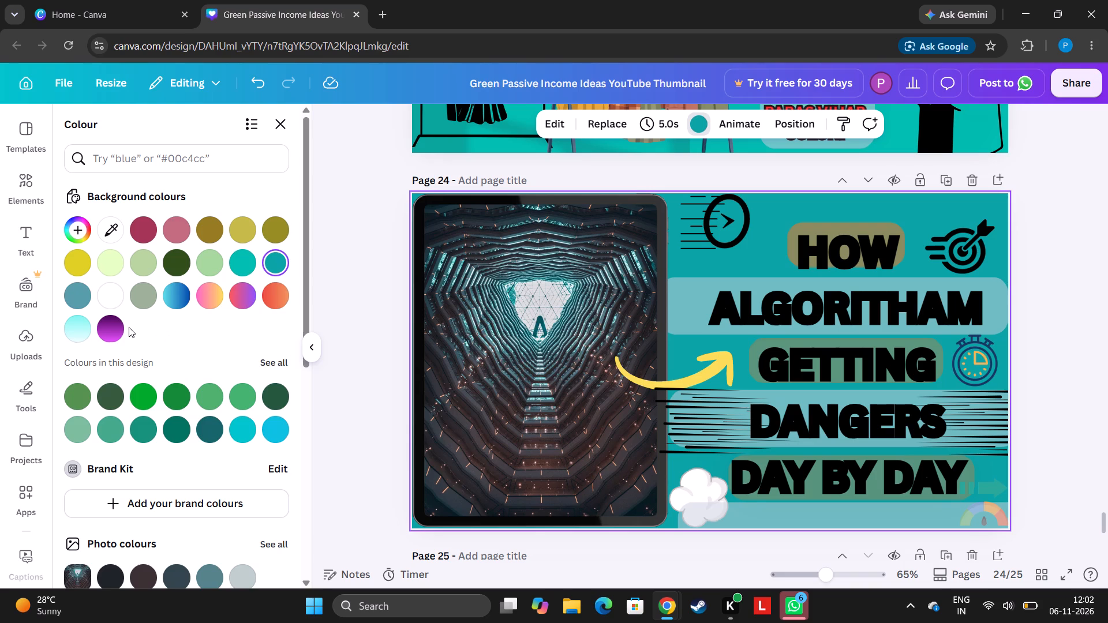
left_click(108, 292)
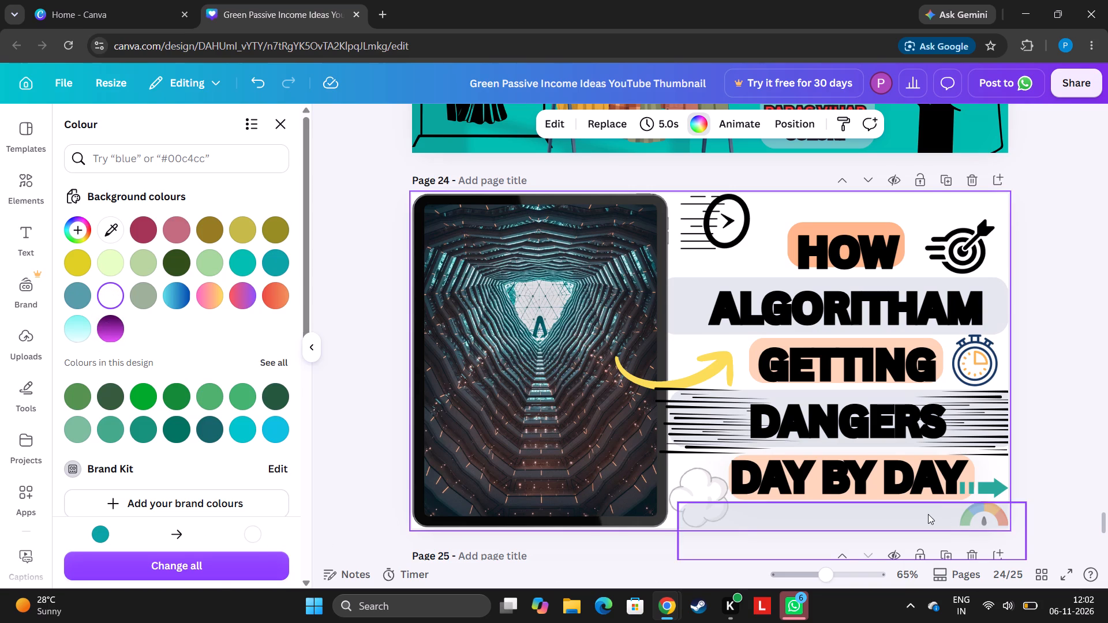
Move the grey bar at the bottom edge of page 24 down off the page.
left_click_drag(928, 514, 927, 551)
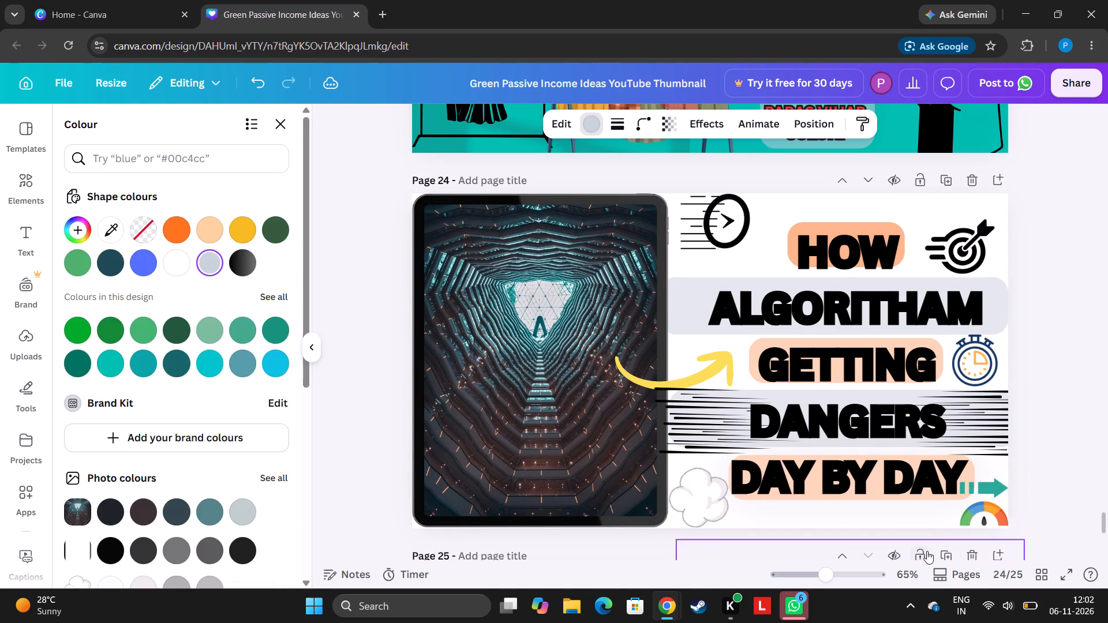
left_click_drag(927, 551, 924, 546)
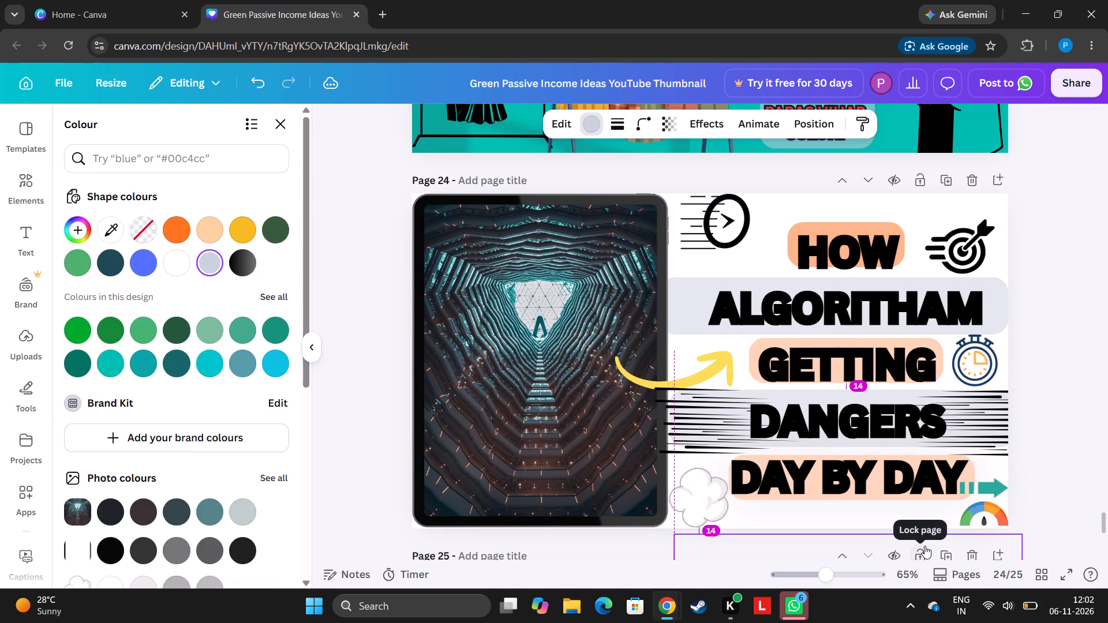
left_click_drag(924, 546, 924, 545)
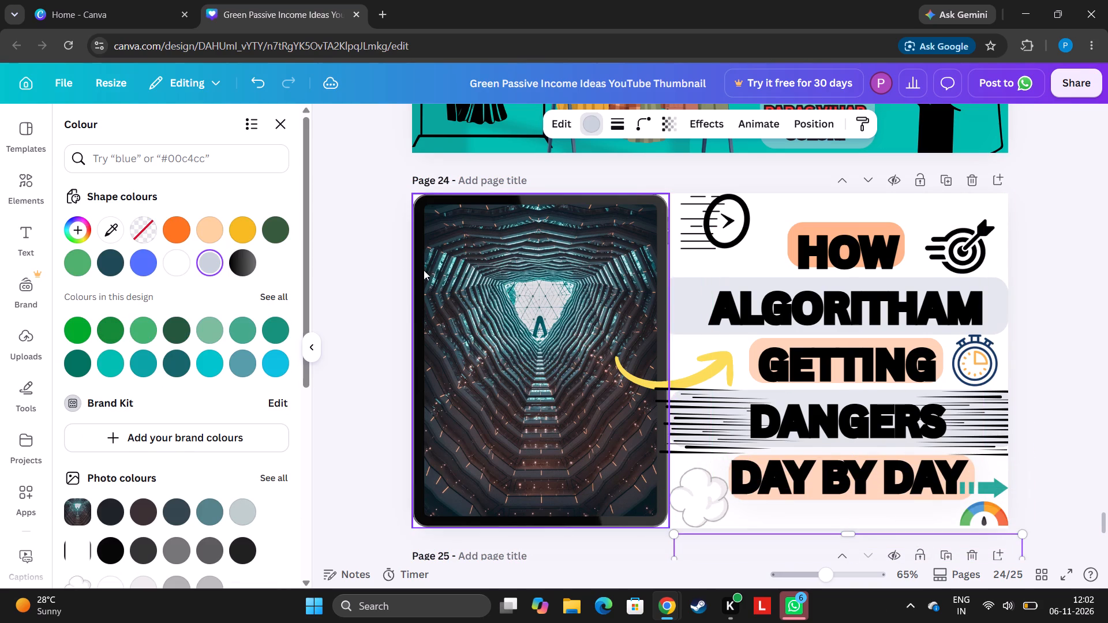
Try the black-to-grey gradient and turquoise #16937b on the moved grey bar, ending with bright blue.
left_click(237, 264)
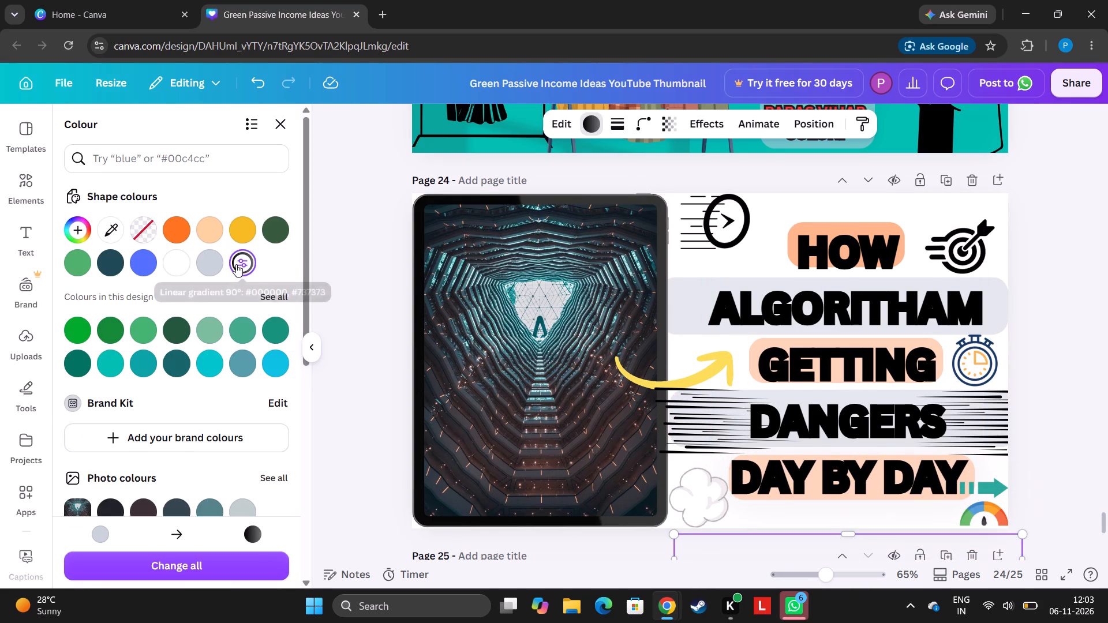
left_click(282, 336)
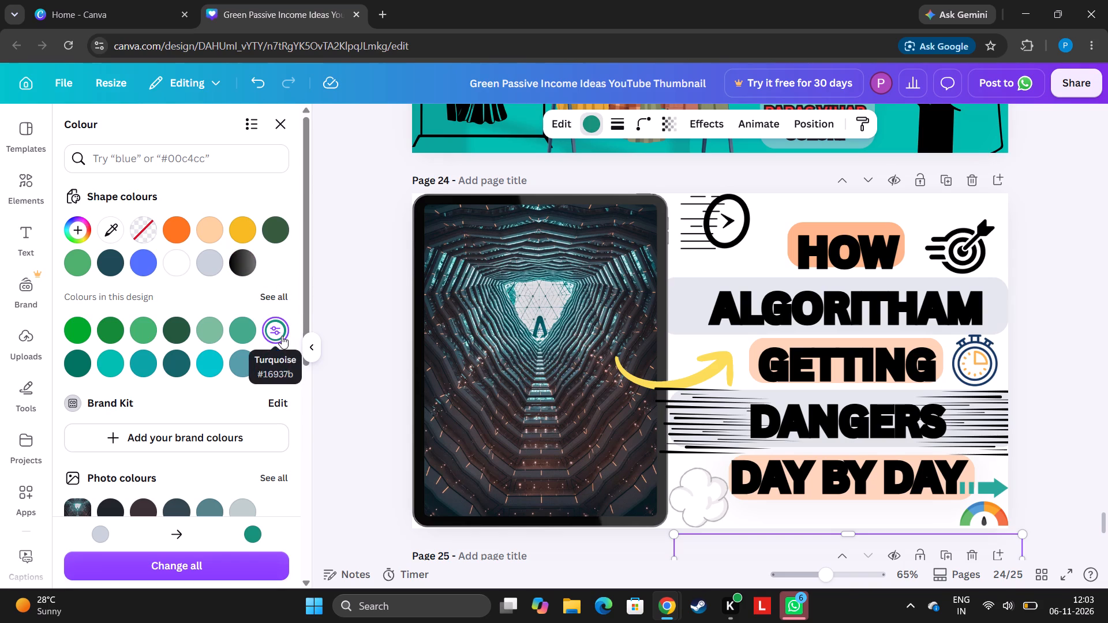
left_click(272, 356)
triple_click(327, 297)
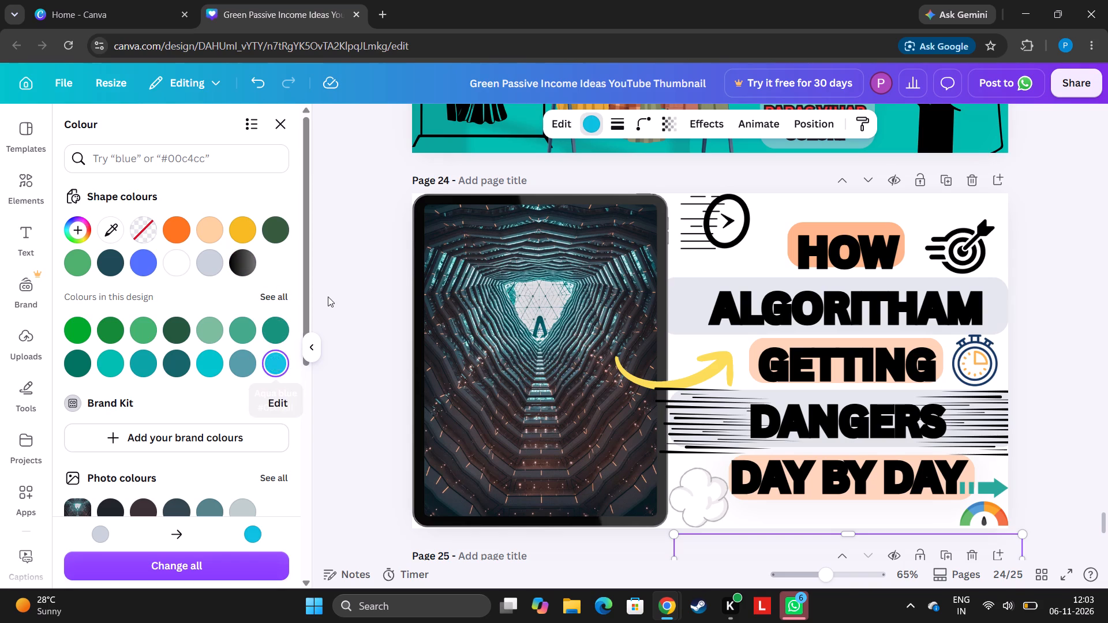
Set page 24's background colour back to teal.
left_click(875, 208)
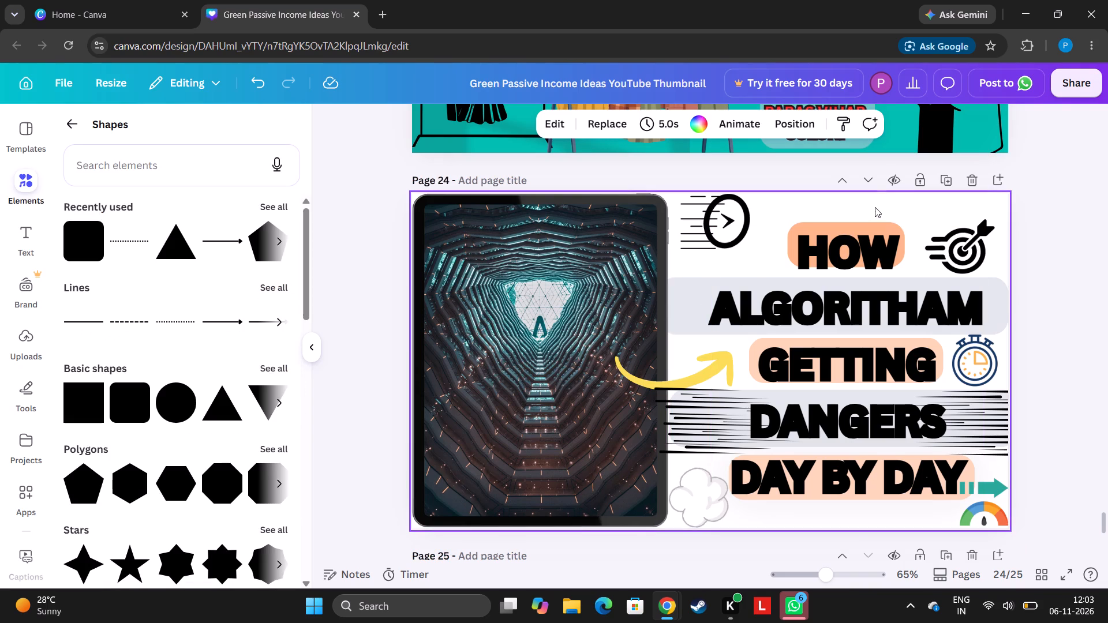
left_click(694, 120)
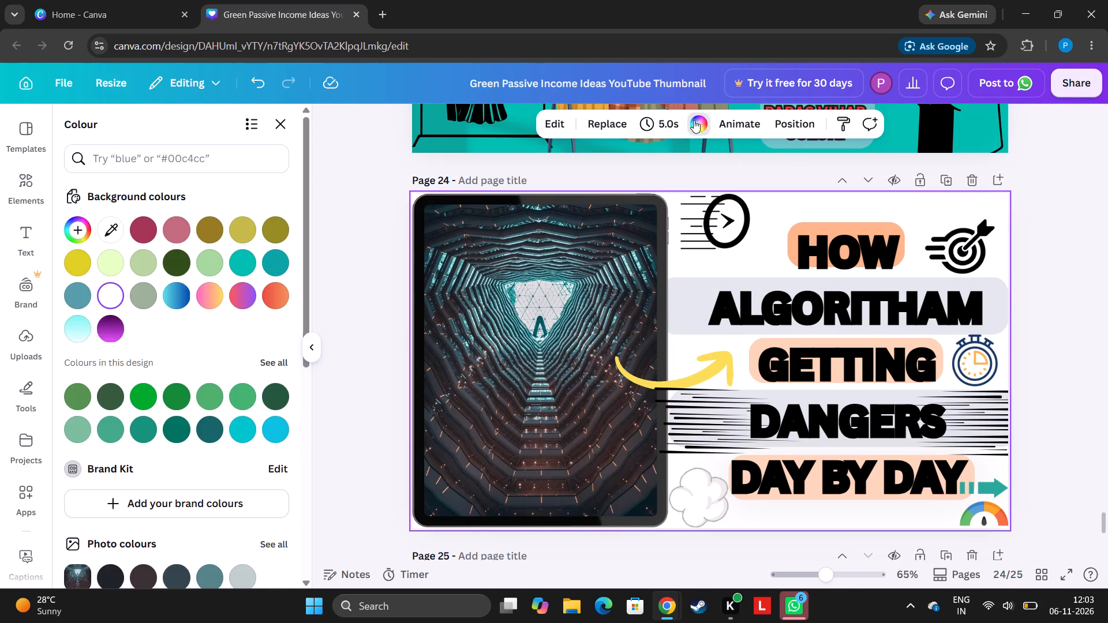
left_click(268, 259)
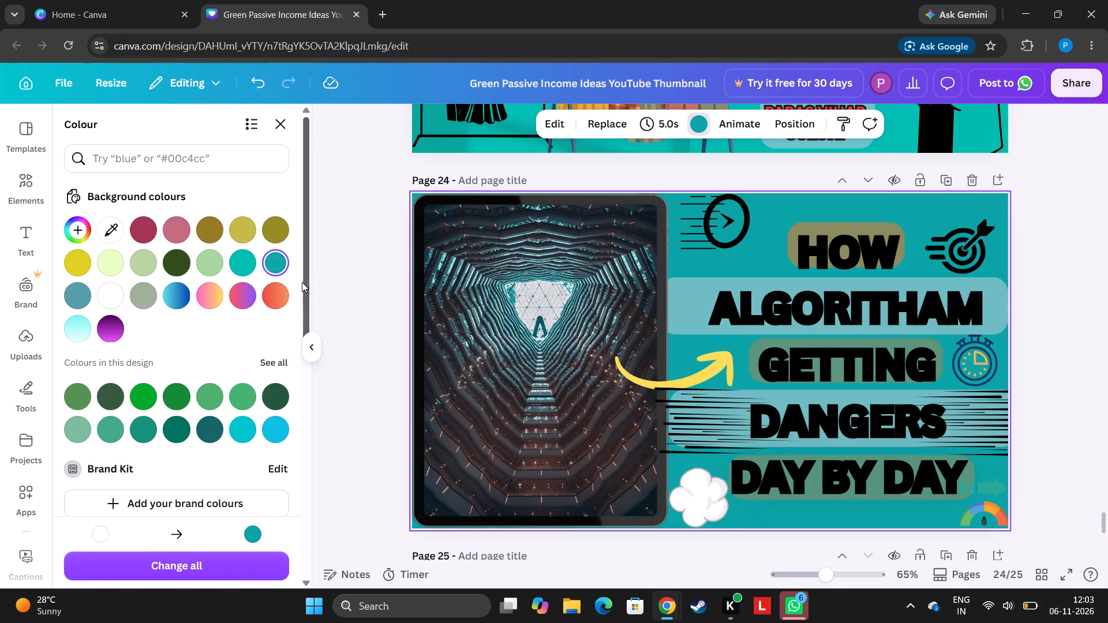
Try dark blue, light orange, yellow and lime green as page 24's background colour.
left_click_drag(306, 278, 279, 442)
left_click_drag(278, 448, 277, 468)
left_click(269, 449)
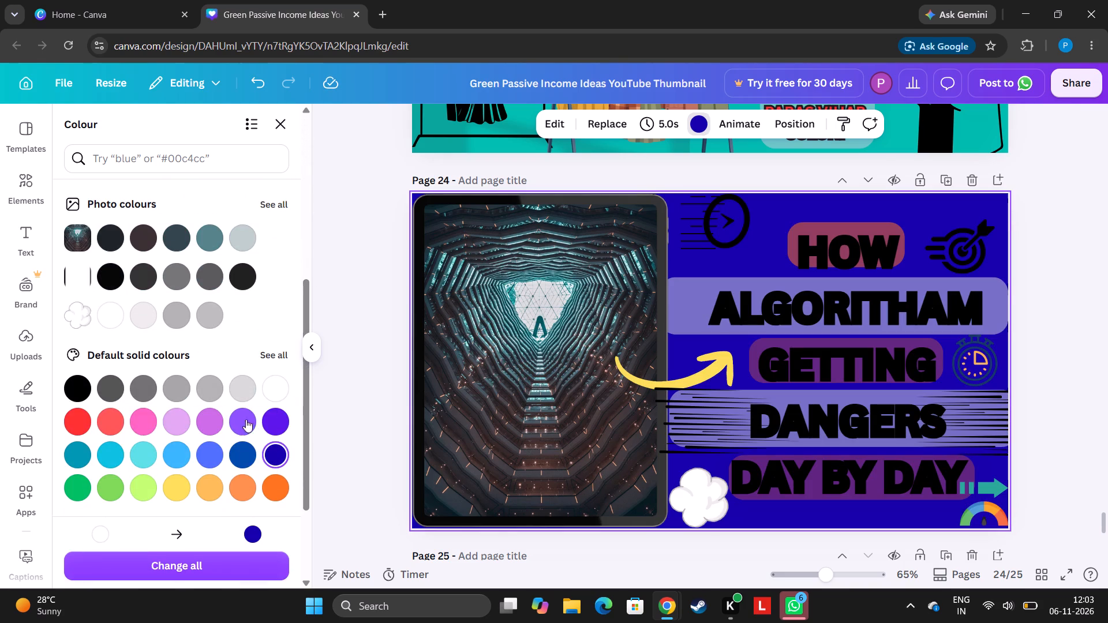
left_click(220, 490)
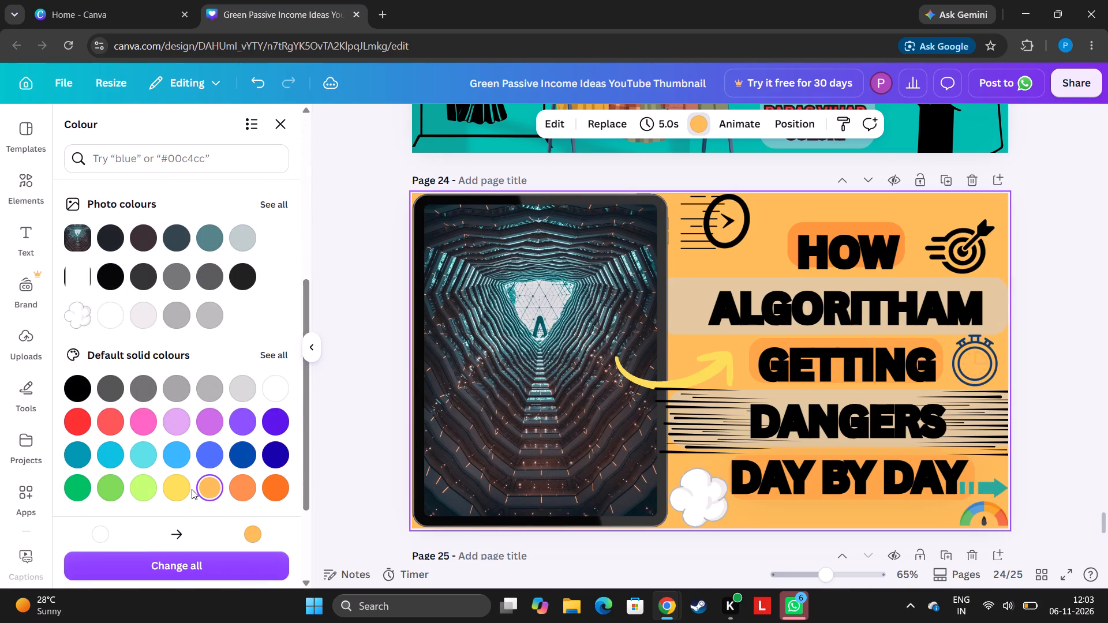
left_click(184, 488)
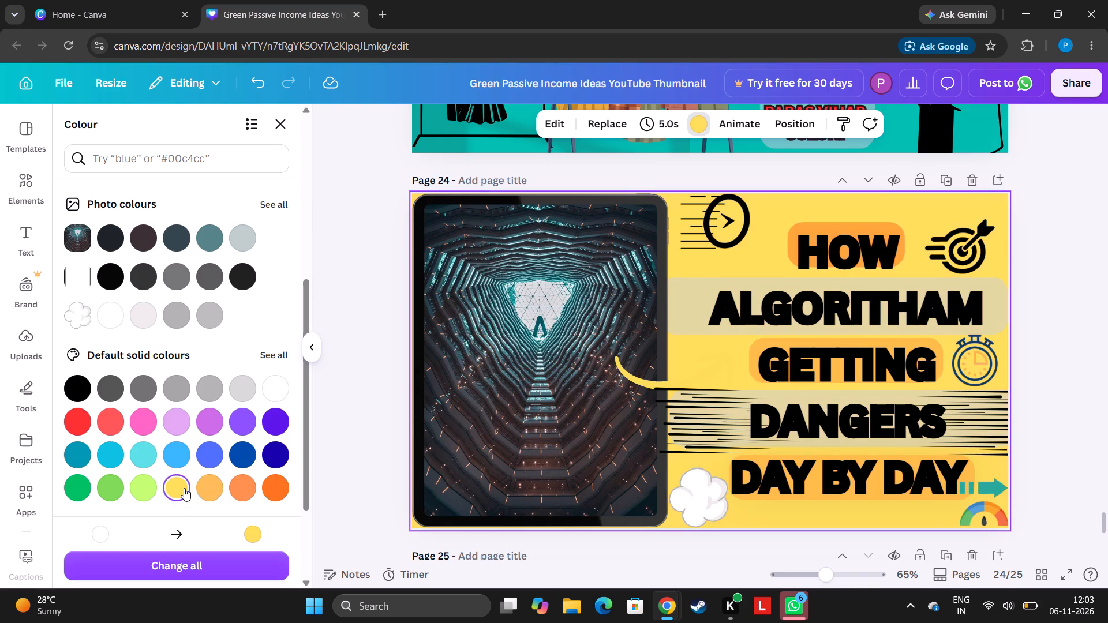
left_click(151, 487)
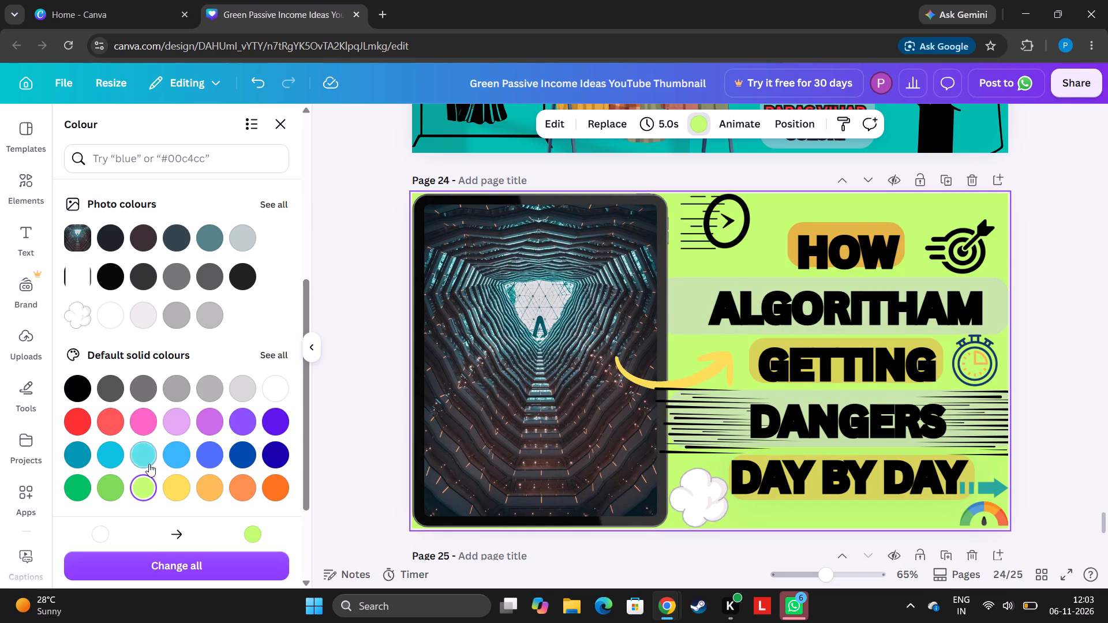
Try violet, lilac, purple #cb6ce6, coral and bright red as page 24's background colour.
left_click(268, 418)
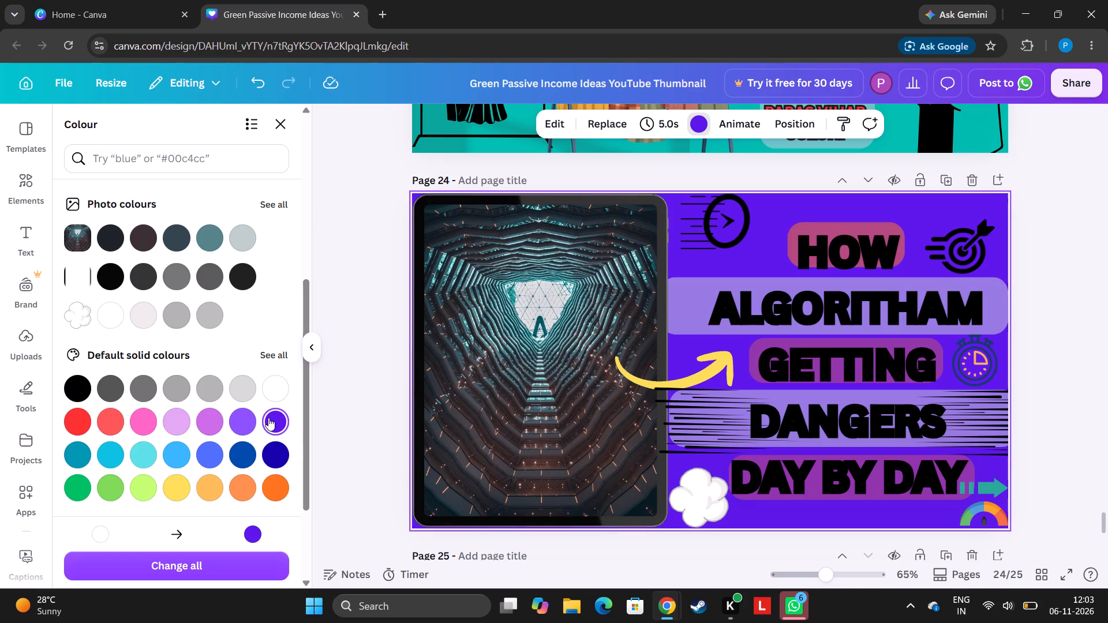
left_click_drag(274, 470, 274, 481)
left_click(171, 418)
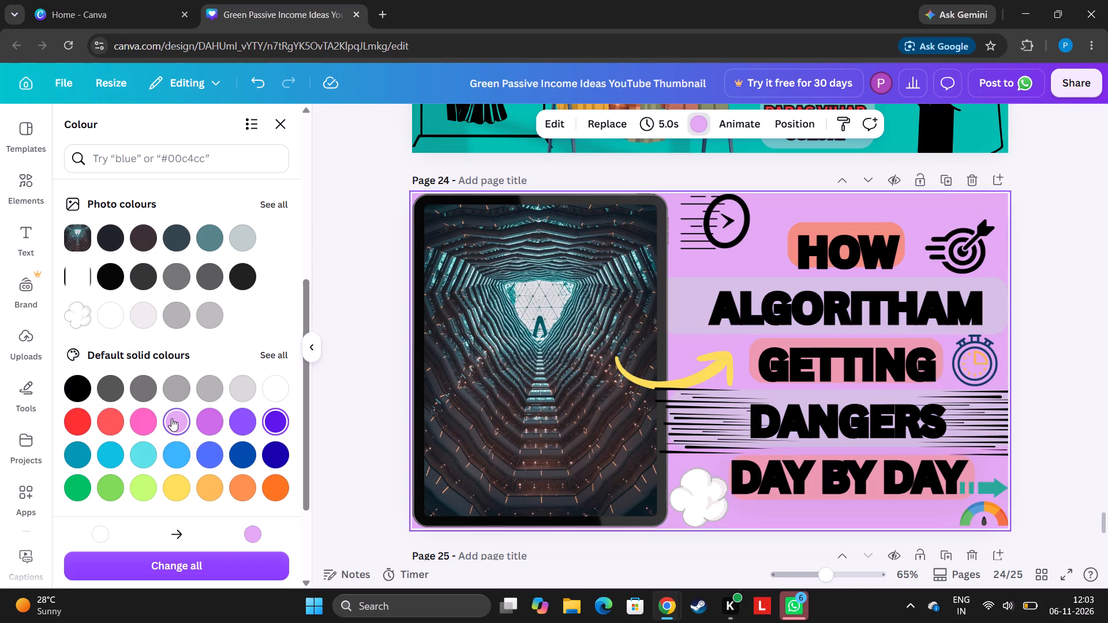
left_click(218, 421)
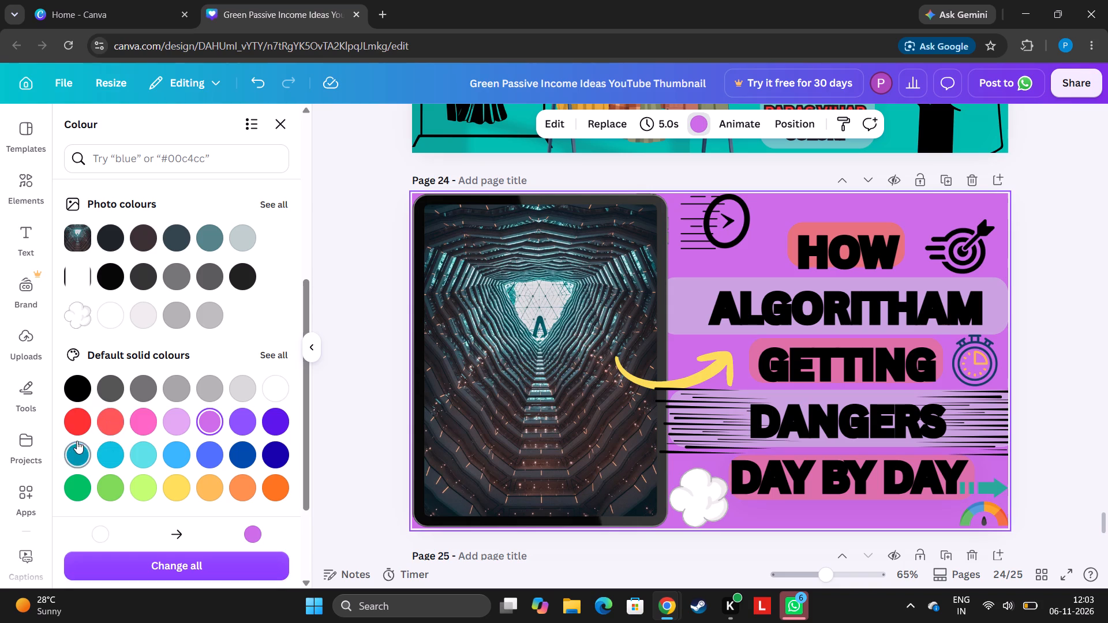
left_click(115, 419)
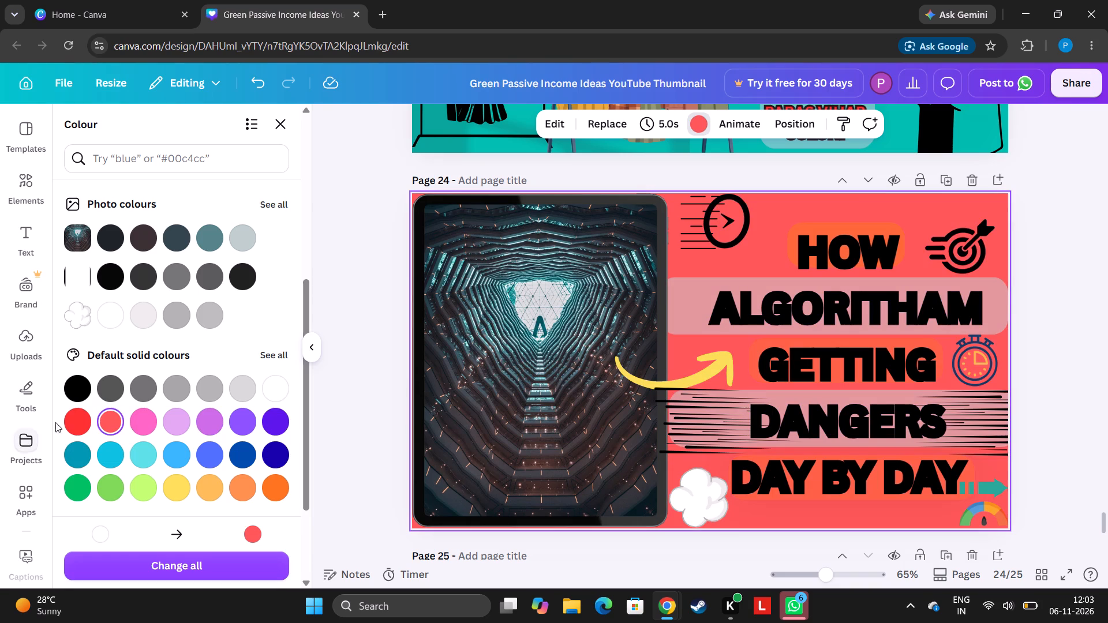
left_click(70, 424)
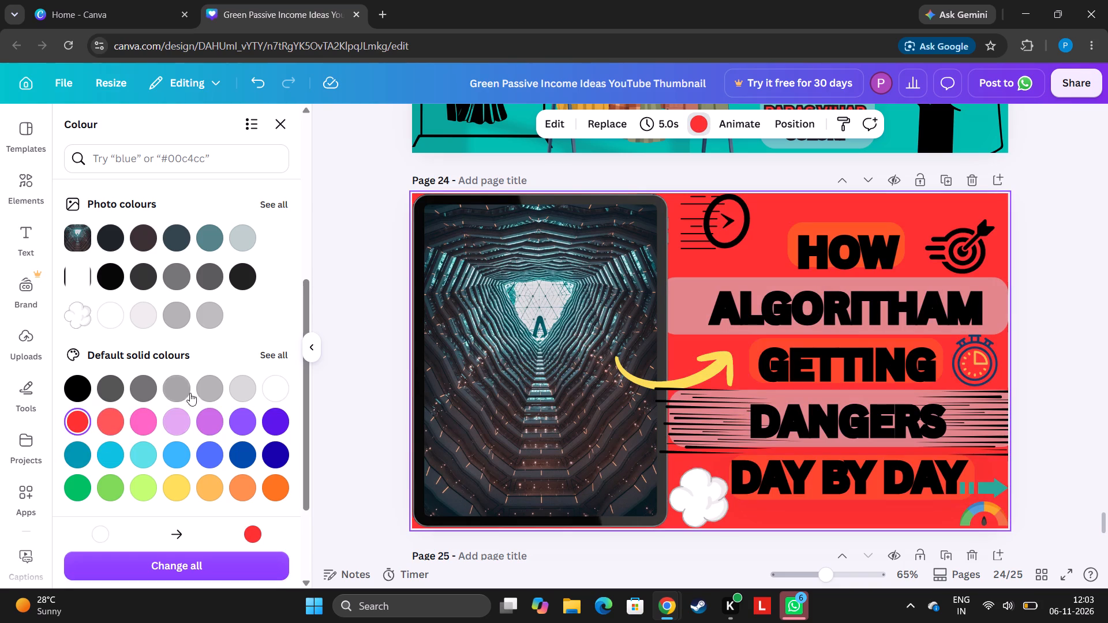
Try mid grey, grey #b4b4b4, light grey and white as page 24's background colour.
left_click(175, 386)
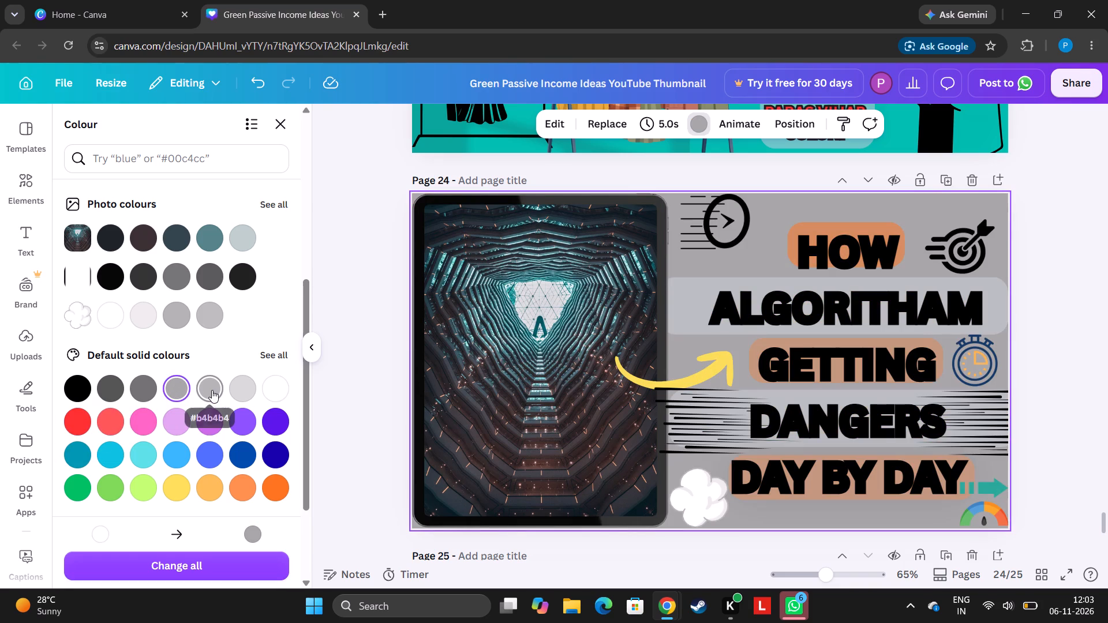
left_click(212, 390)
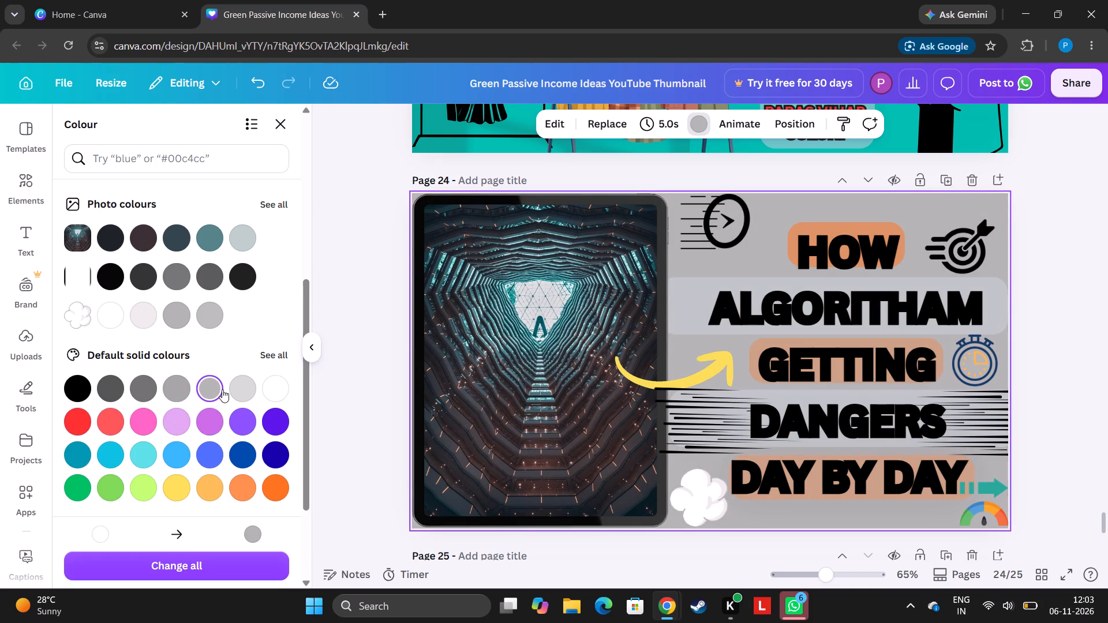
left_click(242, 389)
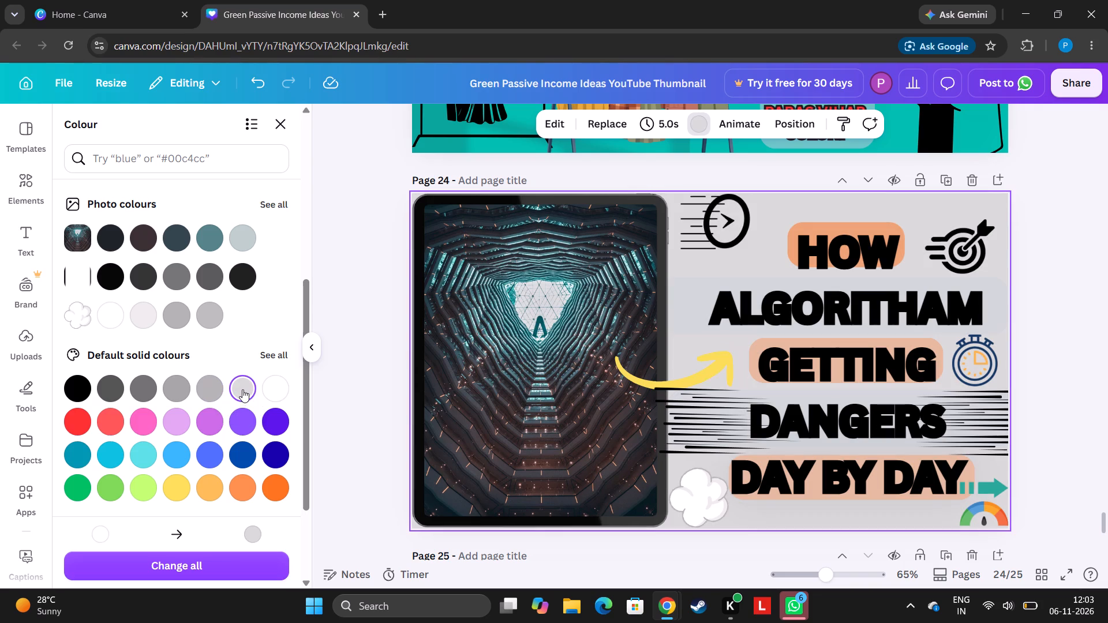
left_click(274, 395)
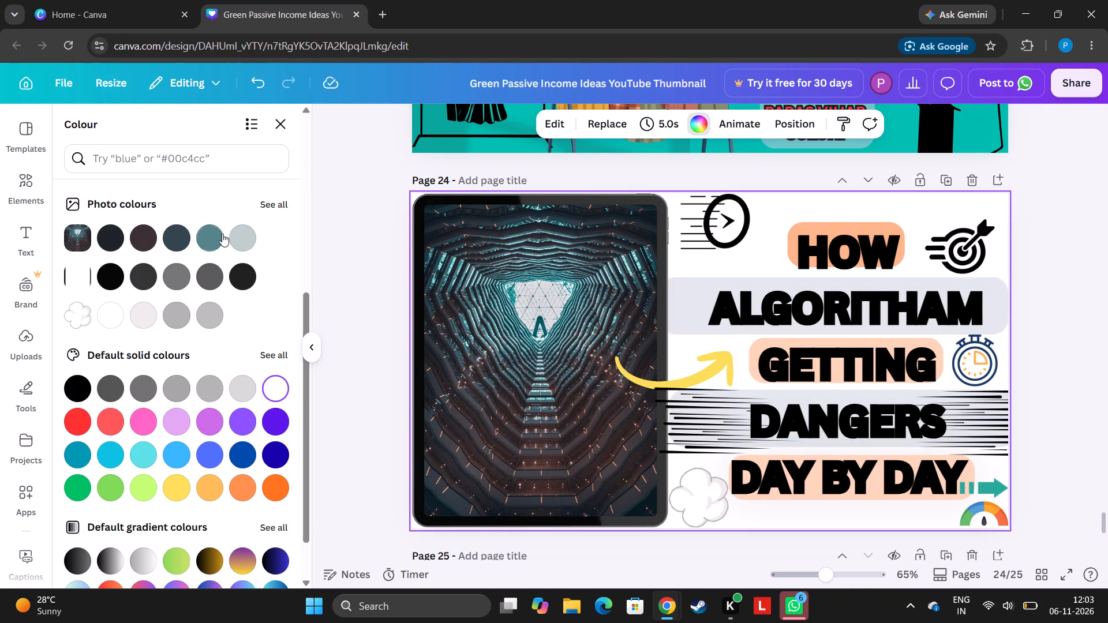
Set page 24's background to the muted grey-teal taken from the tunnel photo's colours.
left_click(212, 239)
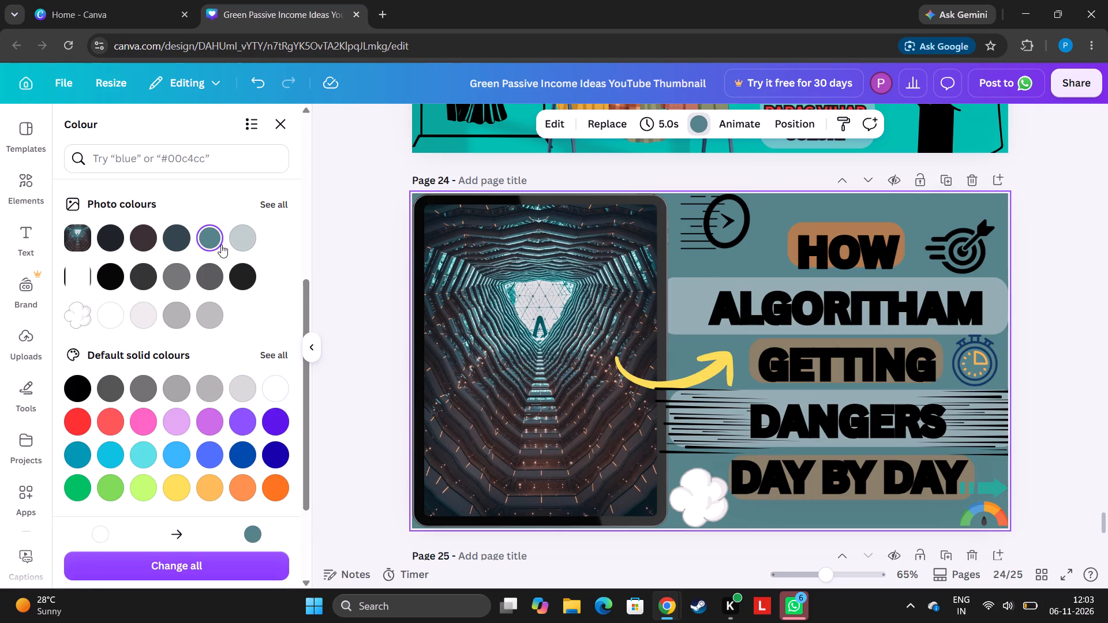
left_click(1043, 309)
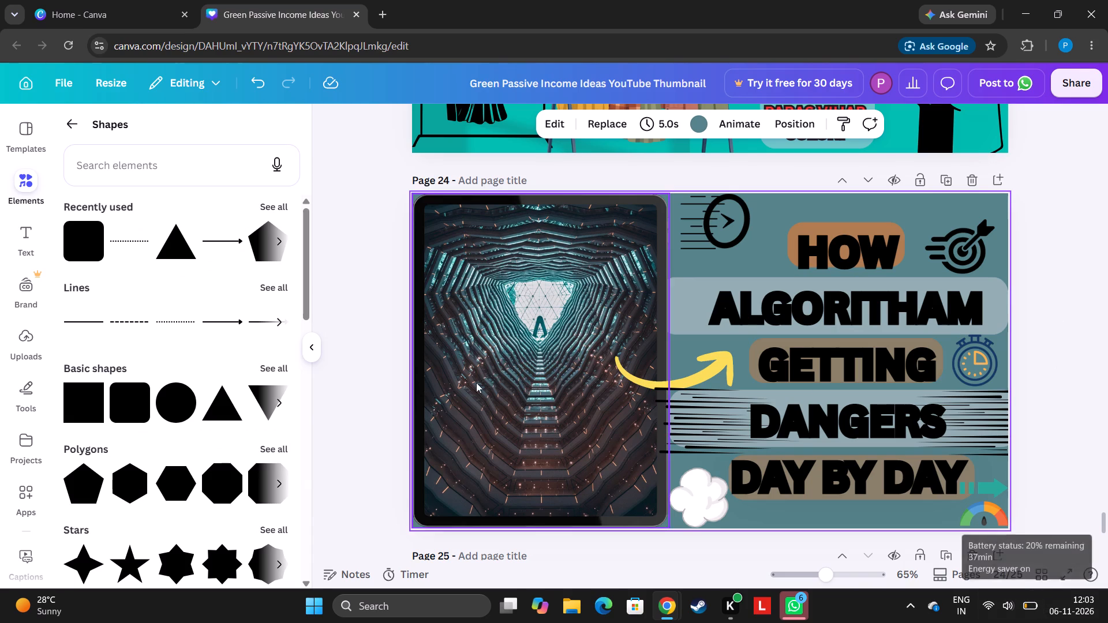
Return from the shapes collection to the main elements library.
left_click(69, 125)
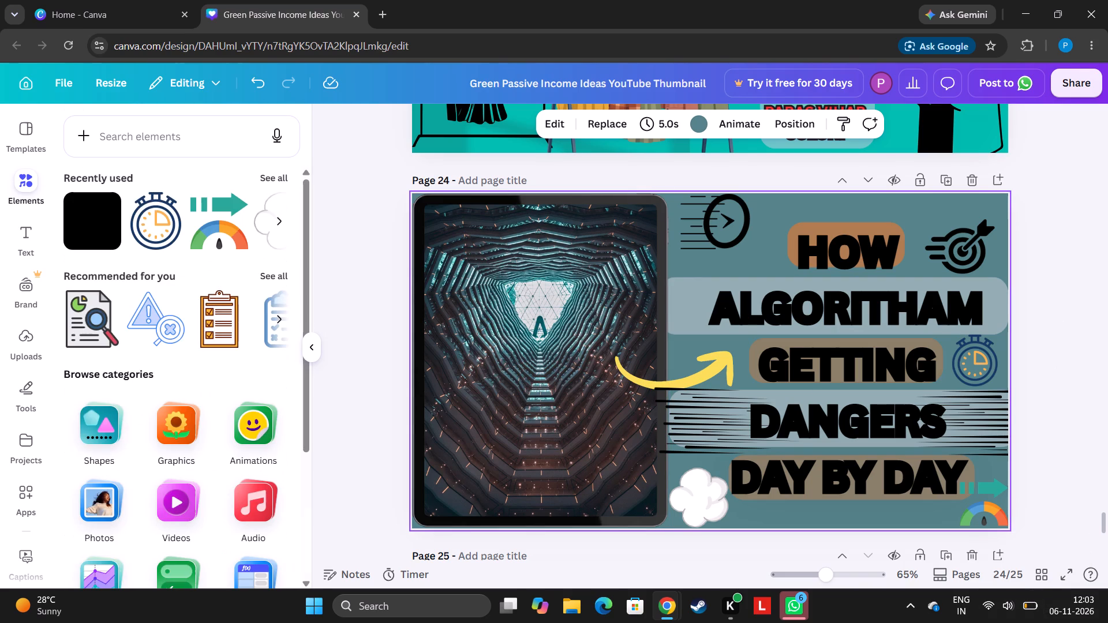